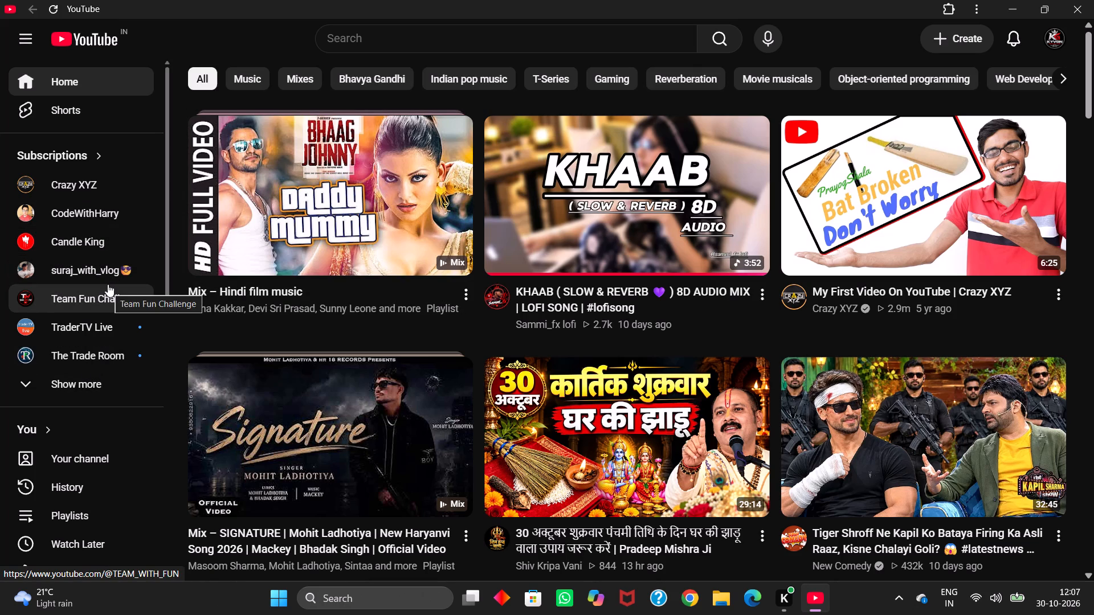
# Open the suraj_with_vlog channel from the subscriptions and browse its Shorts.
pyautogui.click(112, 270)
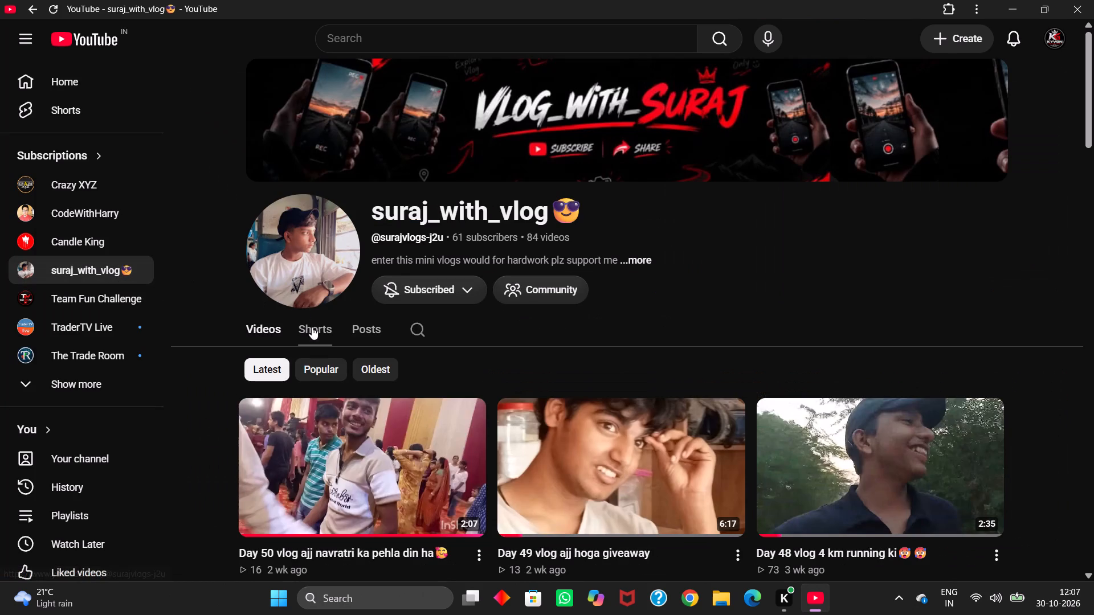
pyautogui.click(315, 333)
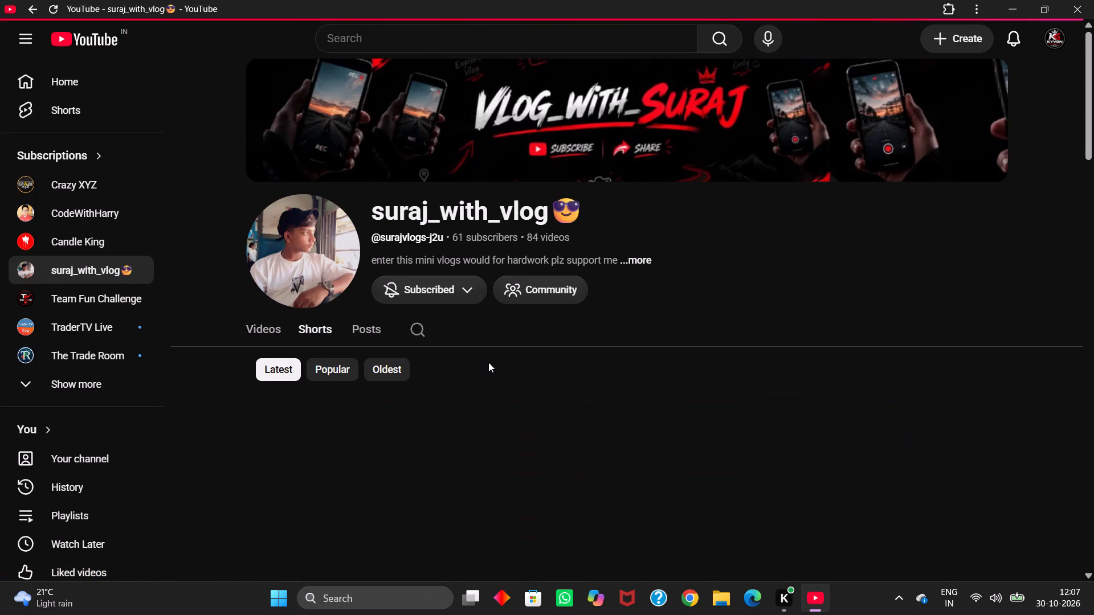
pyautogui.hscroll(1, 488, 362)
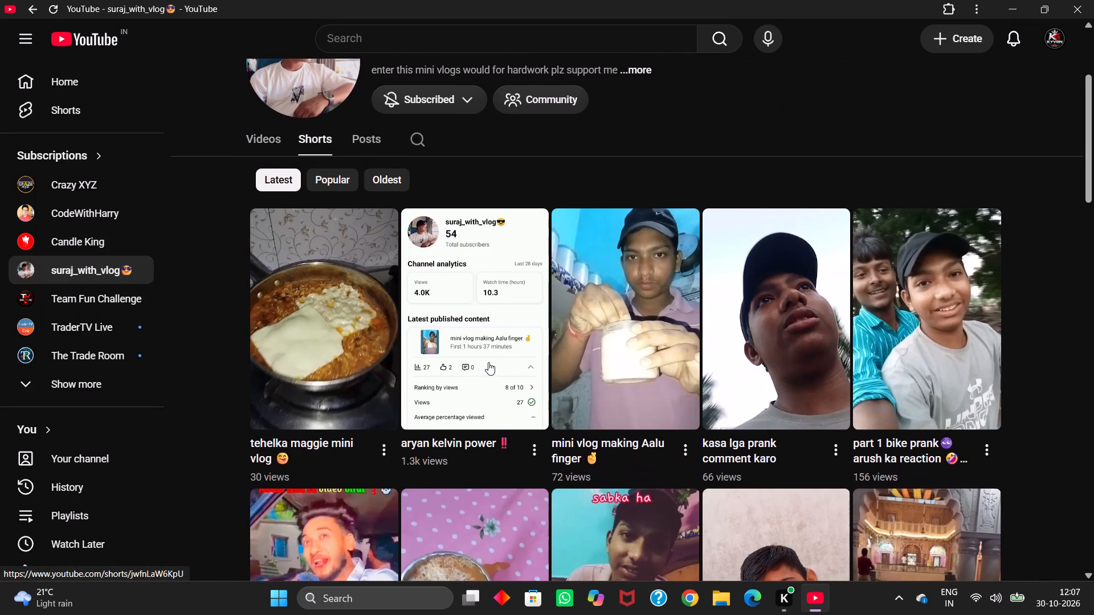
pyautogui.hscroll(1, 488, 362)
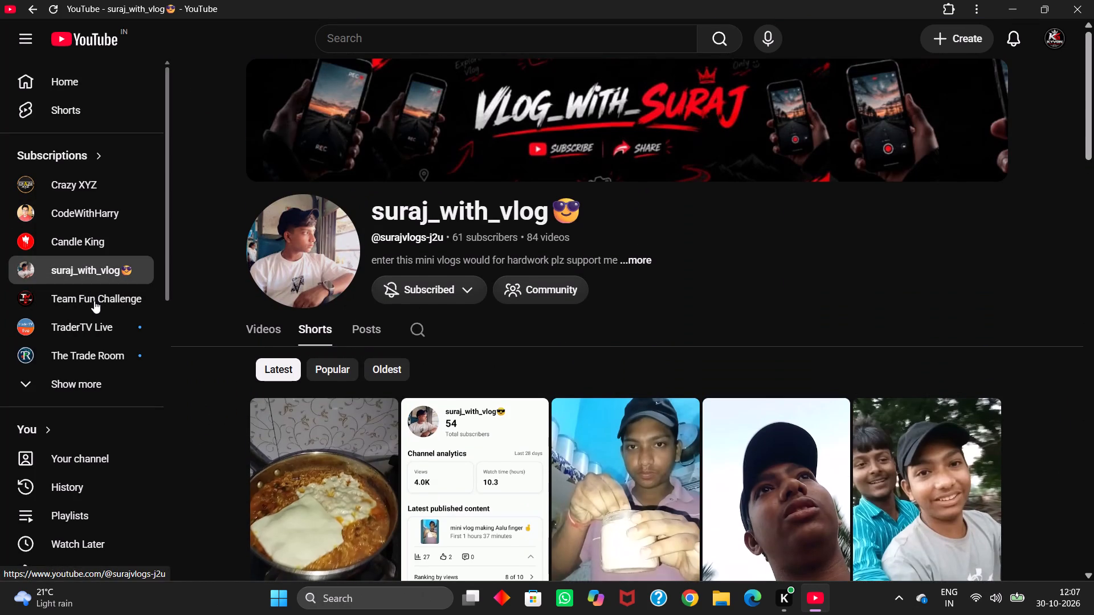
# Open the subscribed Team Fun Challenge channel and browse its Shorts.
pyautogui.click(94, 301)
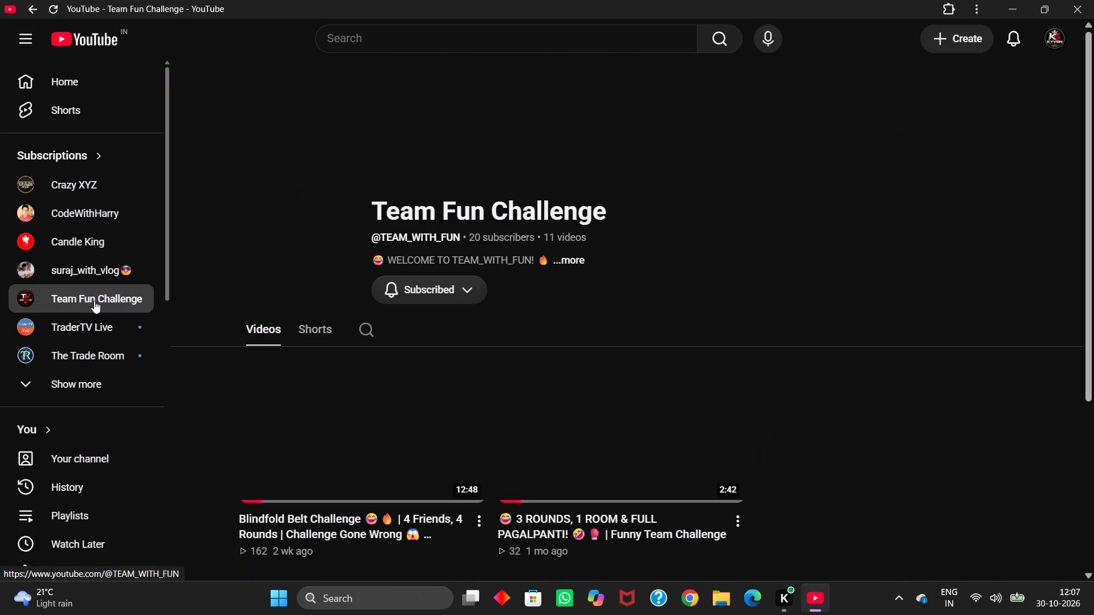
pyautogui.click(315, 327)
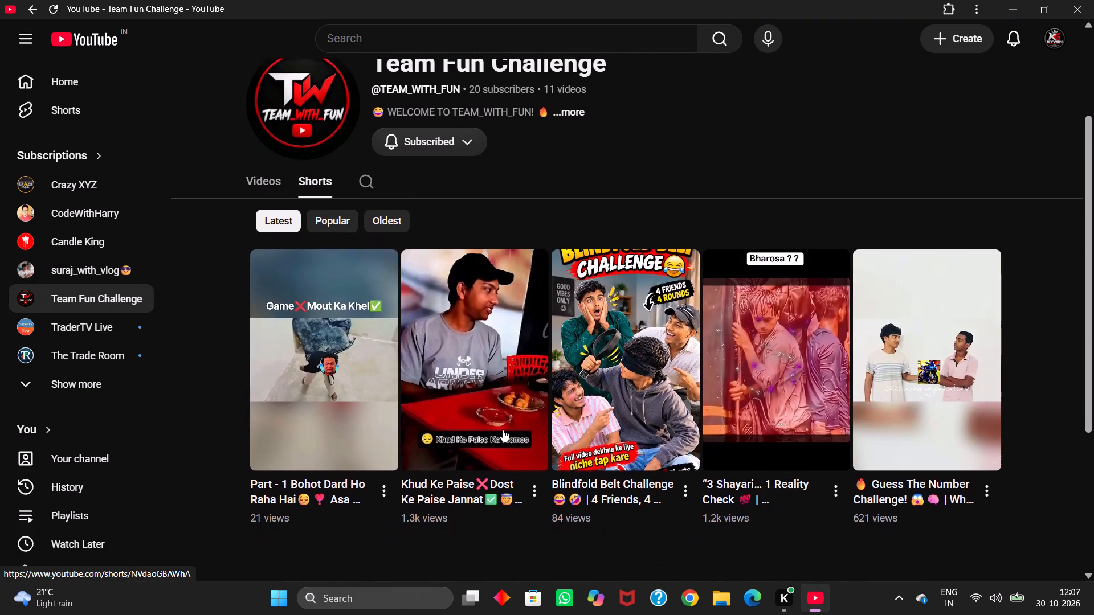
pyautogui.click(305, 296)
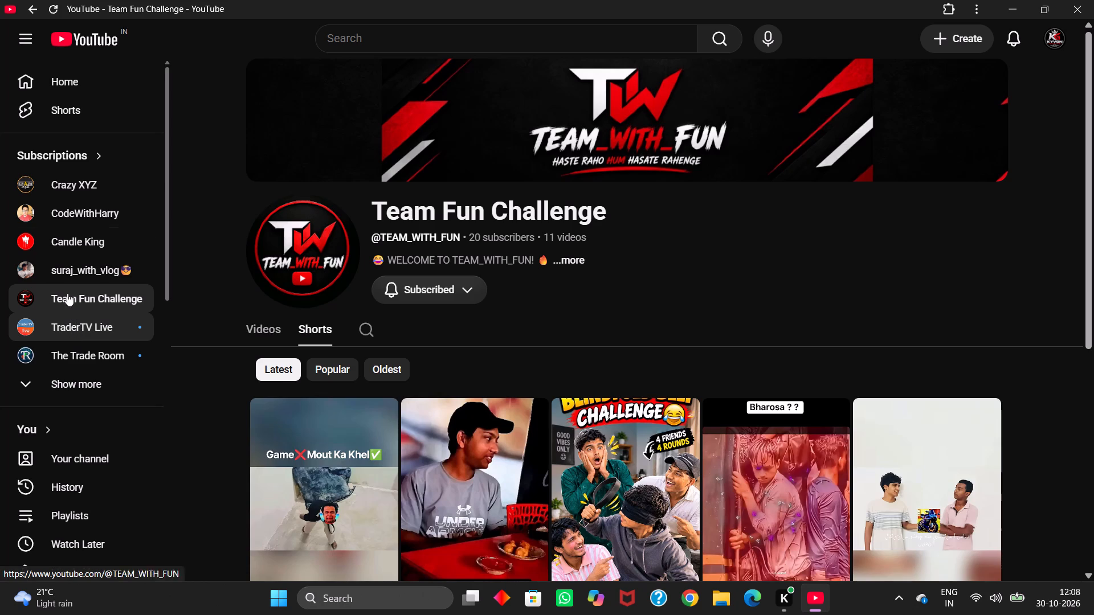
# Open the subscribed Crazy XYZ channel page.
pyautogui.click(68, 184)
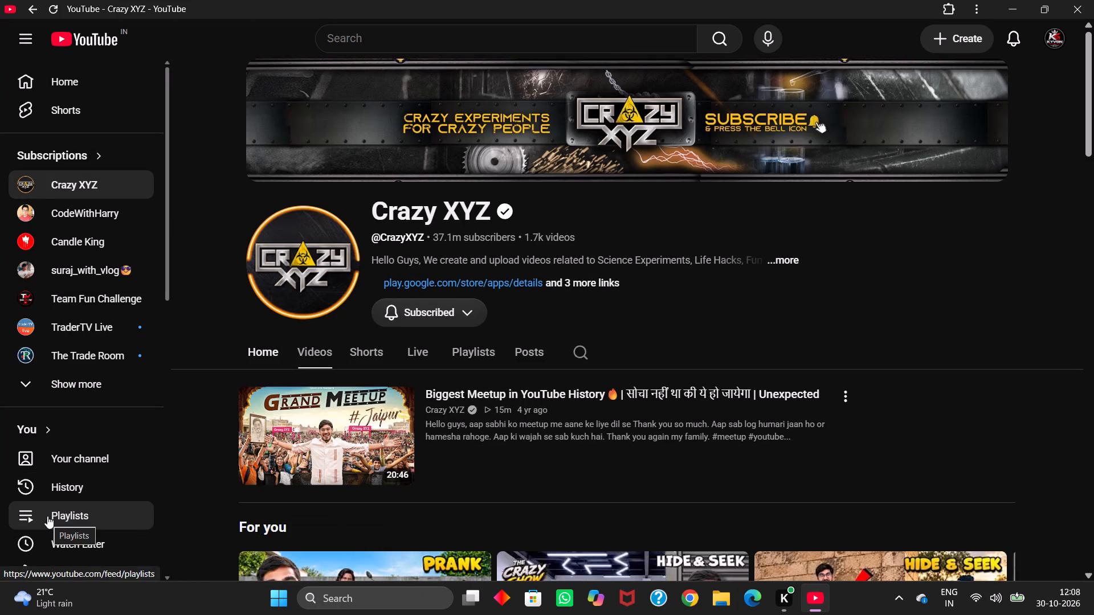
# From the saved playlists, open the Song playlist and play its track GundaGardi by Sippy Gill.
pyautogui.click(47, 516)
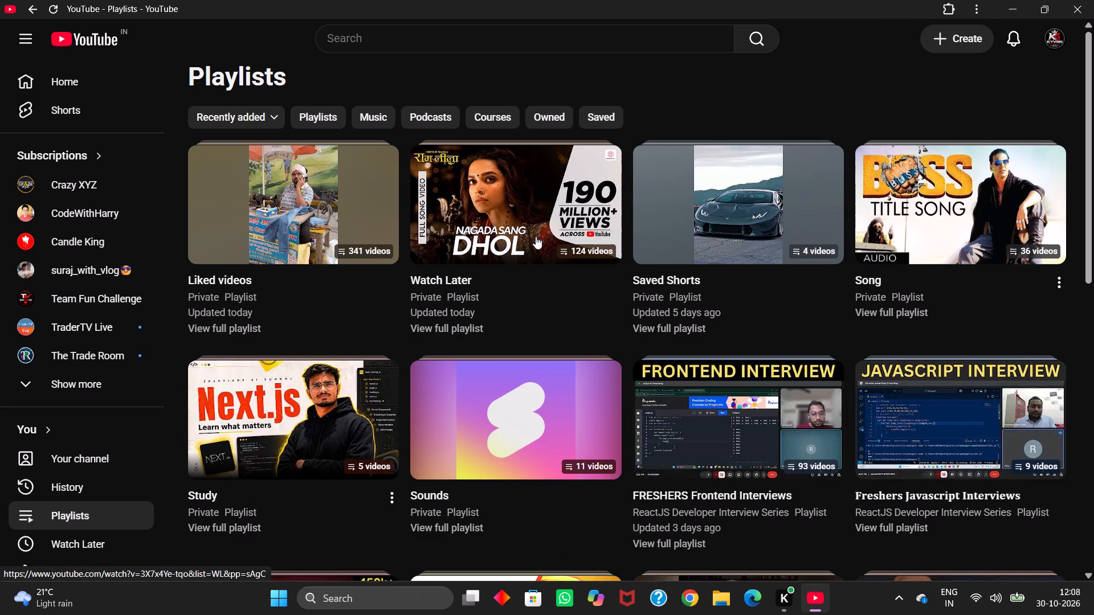
pyautogui.click(962, 202)
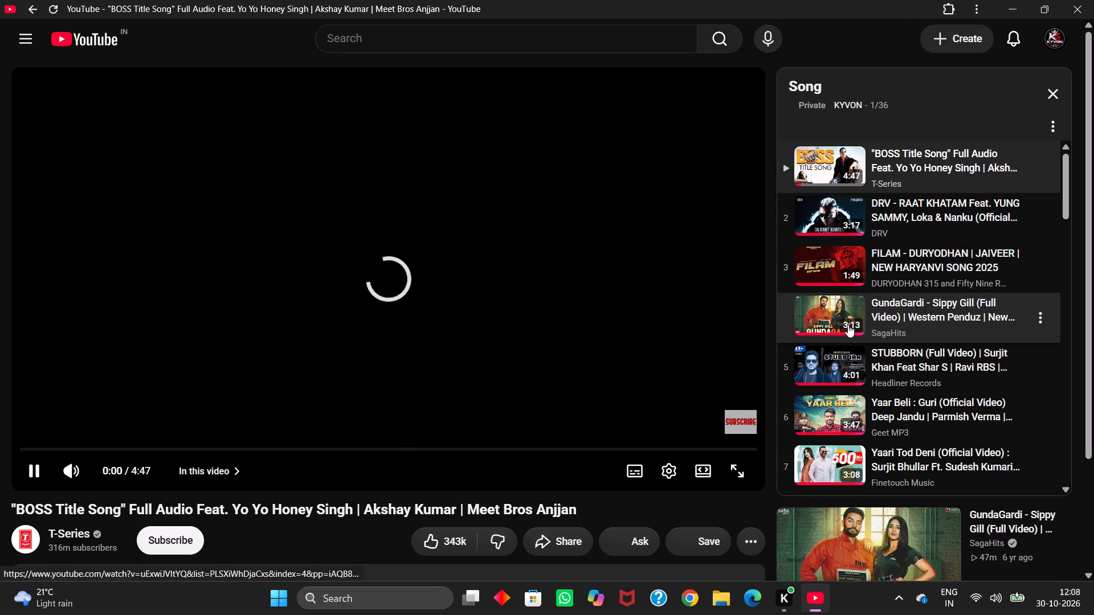
pyautogui.click(848, 325)
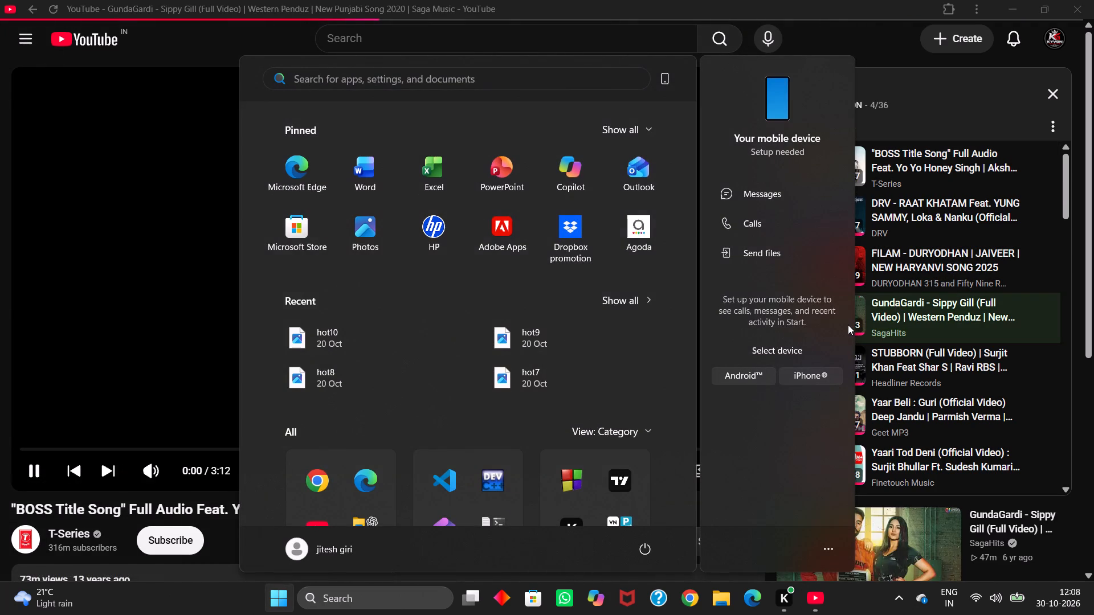
# Find and launch the TradingView desktop app, and dismiss the tip about indicator templates.
pyautogui.write('trading')
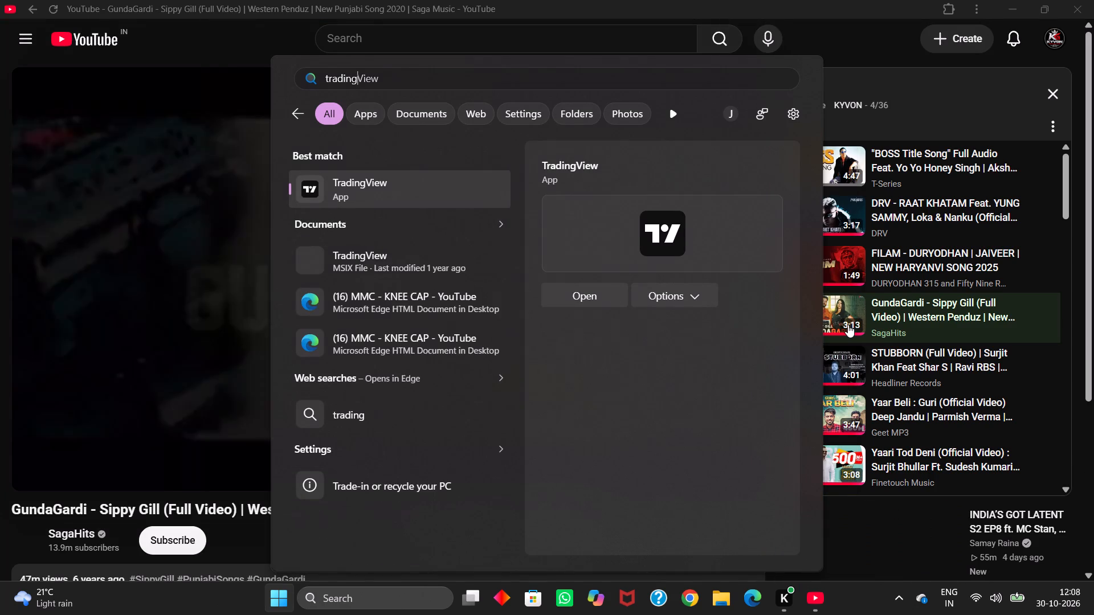
pyautogui.write('view')
pyautogui.press('Return')
pyautogui.press('Return')
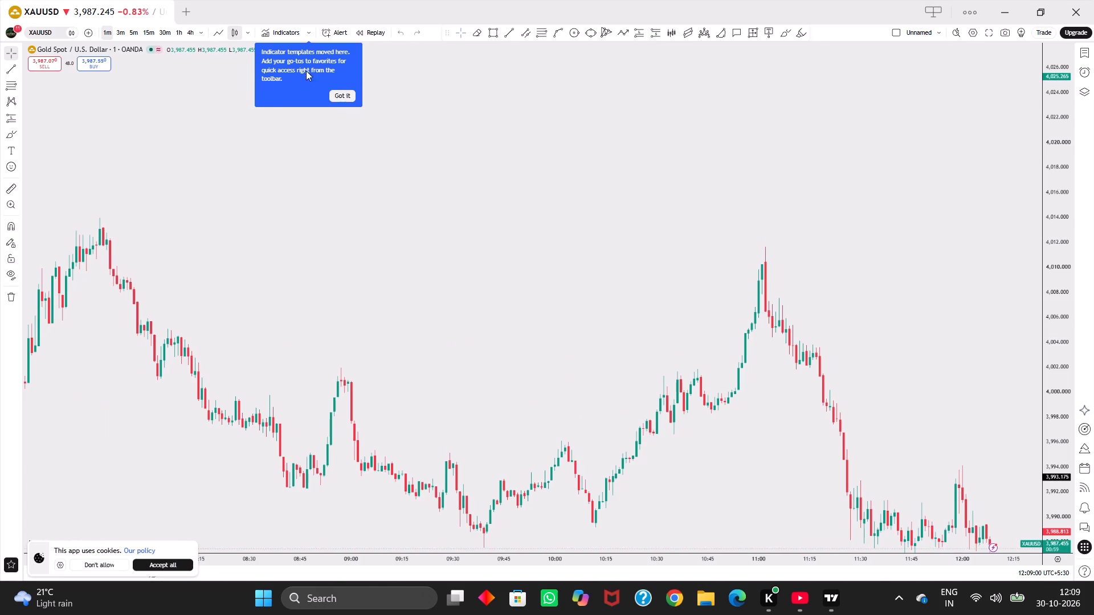
pyautogui.click(338, 95)
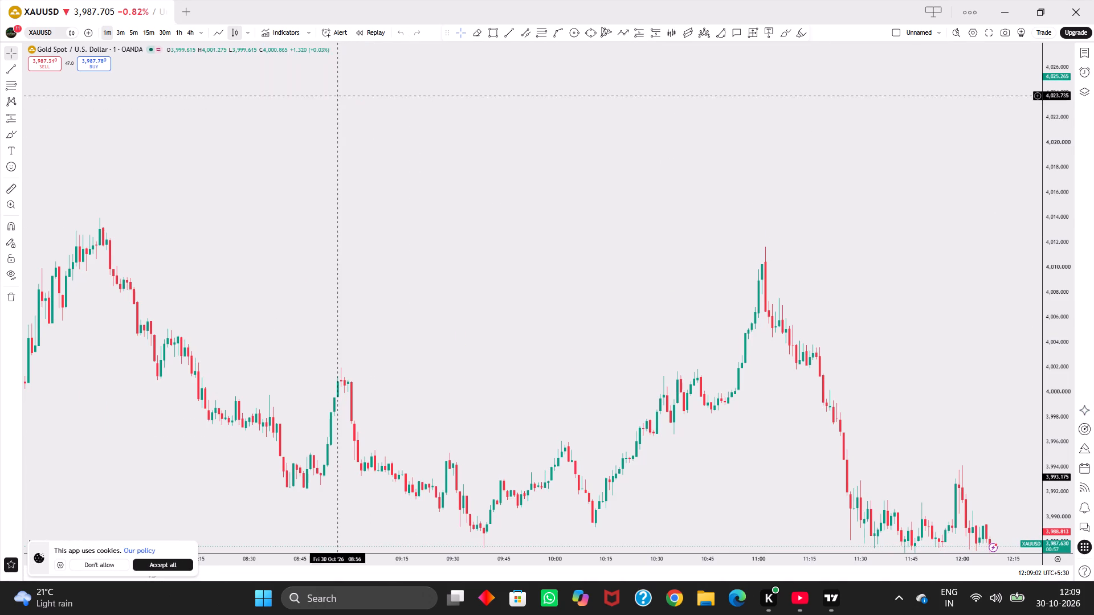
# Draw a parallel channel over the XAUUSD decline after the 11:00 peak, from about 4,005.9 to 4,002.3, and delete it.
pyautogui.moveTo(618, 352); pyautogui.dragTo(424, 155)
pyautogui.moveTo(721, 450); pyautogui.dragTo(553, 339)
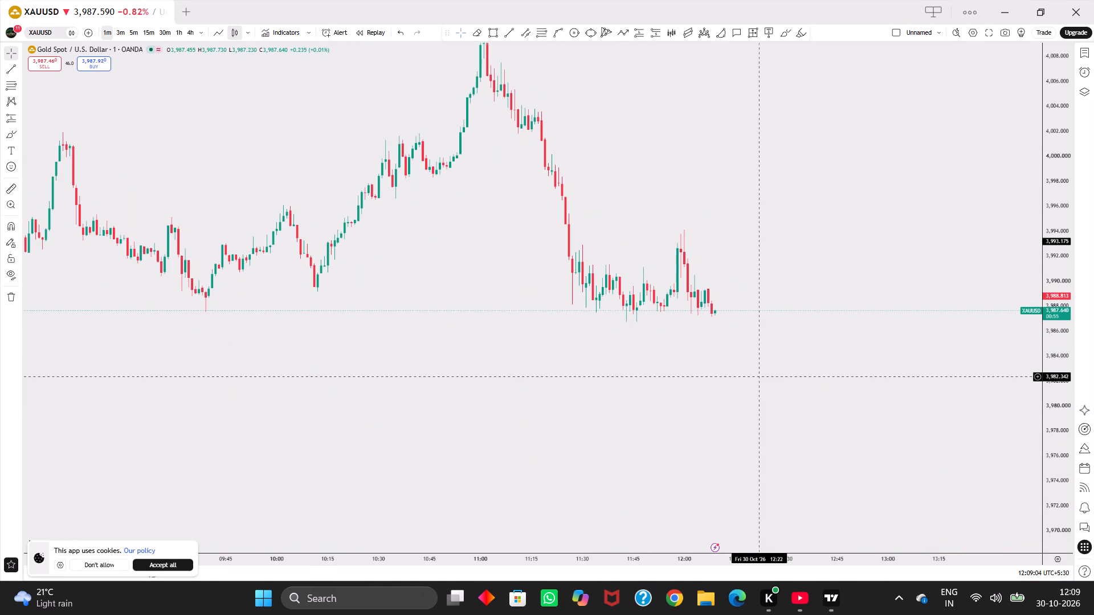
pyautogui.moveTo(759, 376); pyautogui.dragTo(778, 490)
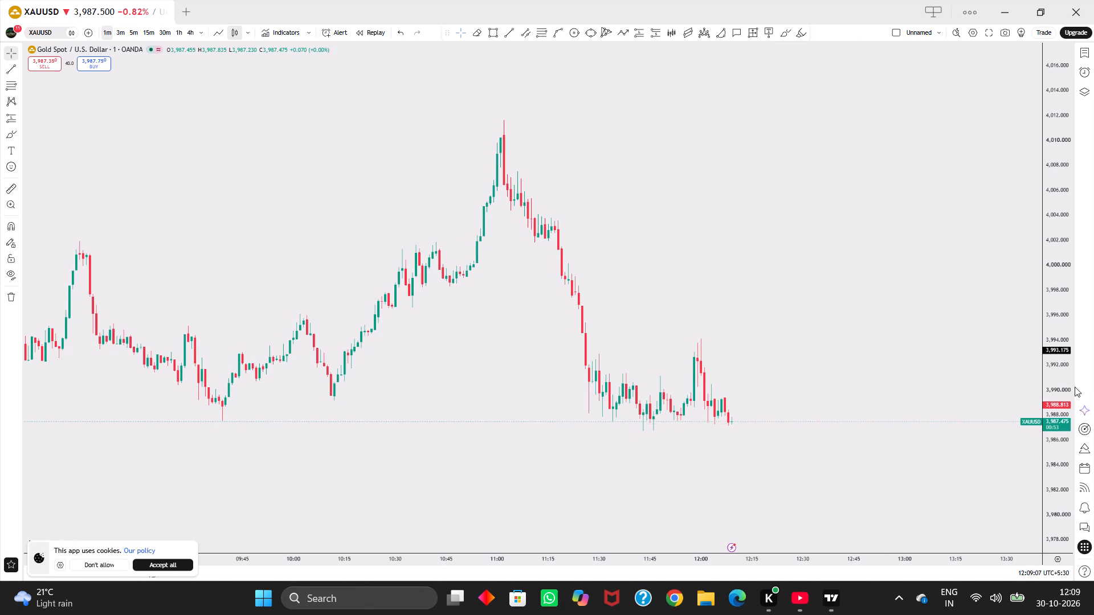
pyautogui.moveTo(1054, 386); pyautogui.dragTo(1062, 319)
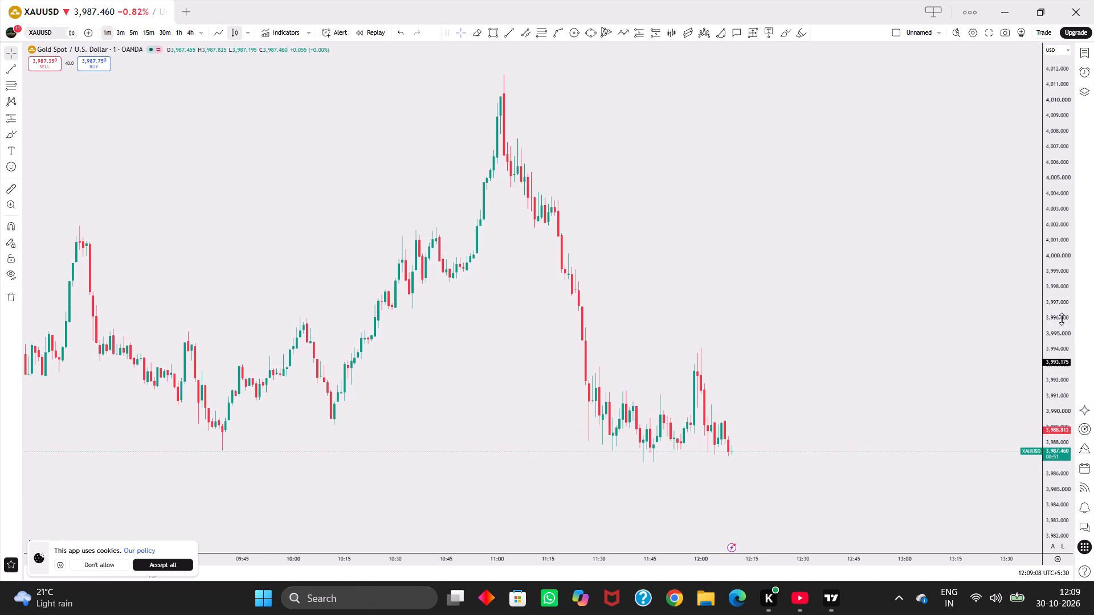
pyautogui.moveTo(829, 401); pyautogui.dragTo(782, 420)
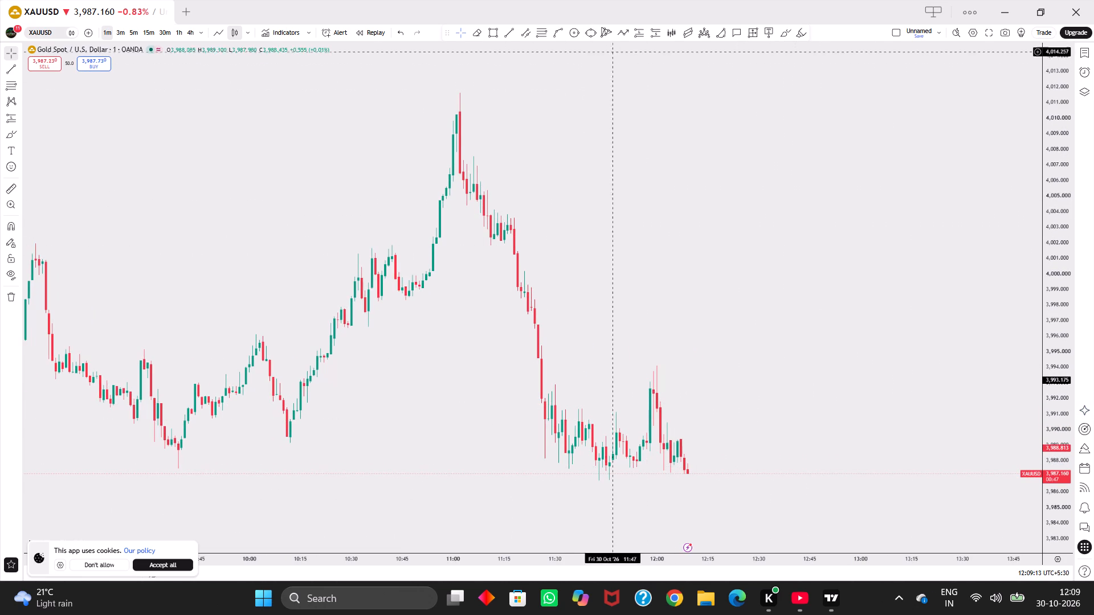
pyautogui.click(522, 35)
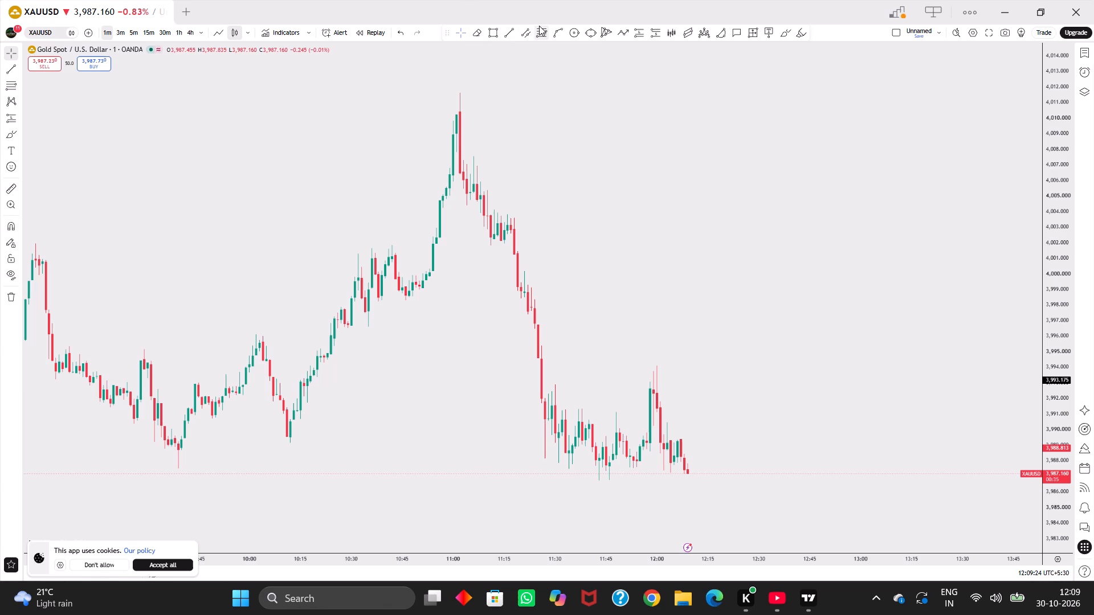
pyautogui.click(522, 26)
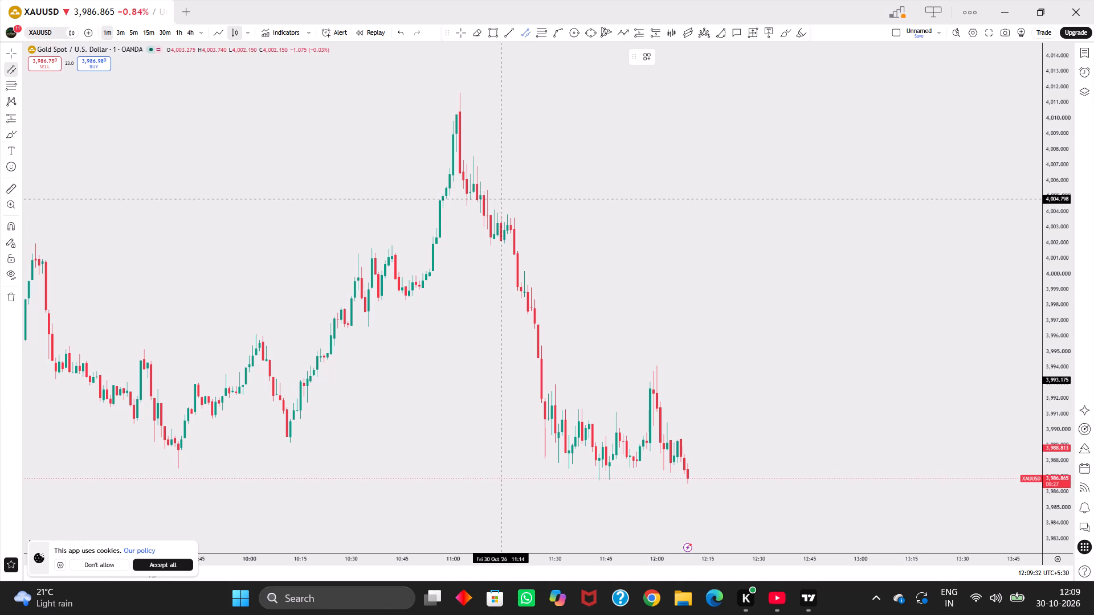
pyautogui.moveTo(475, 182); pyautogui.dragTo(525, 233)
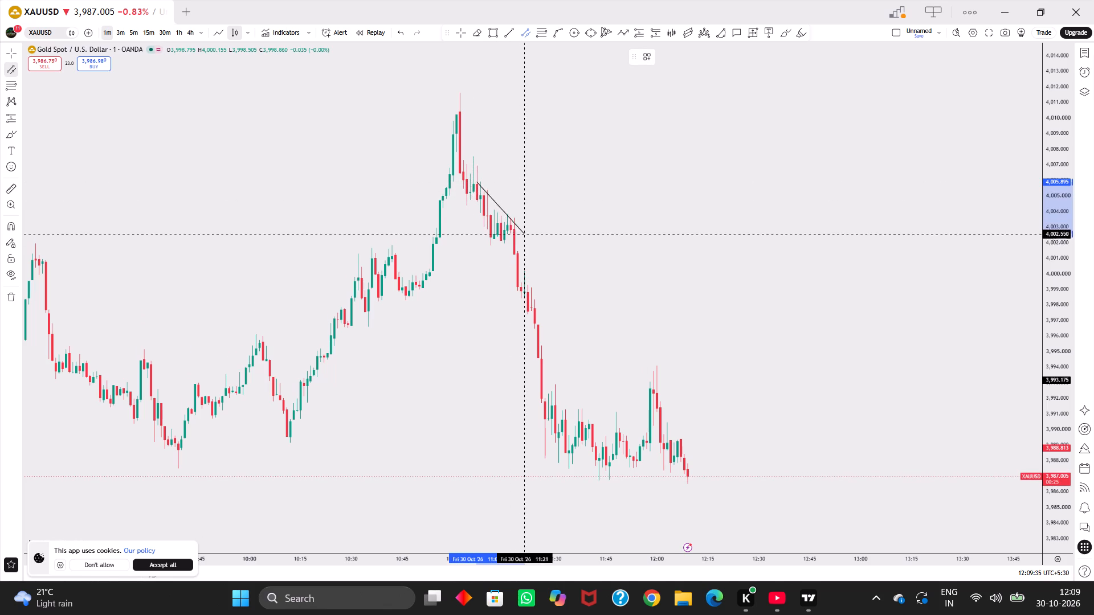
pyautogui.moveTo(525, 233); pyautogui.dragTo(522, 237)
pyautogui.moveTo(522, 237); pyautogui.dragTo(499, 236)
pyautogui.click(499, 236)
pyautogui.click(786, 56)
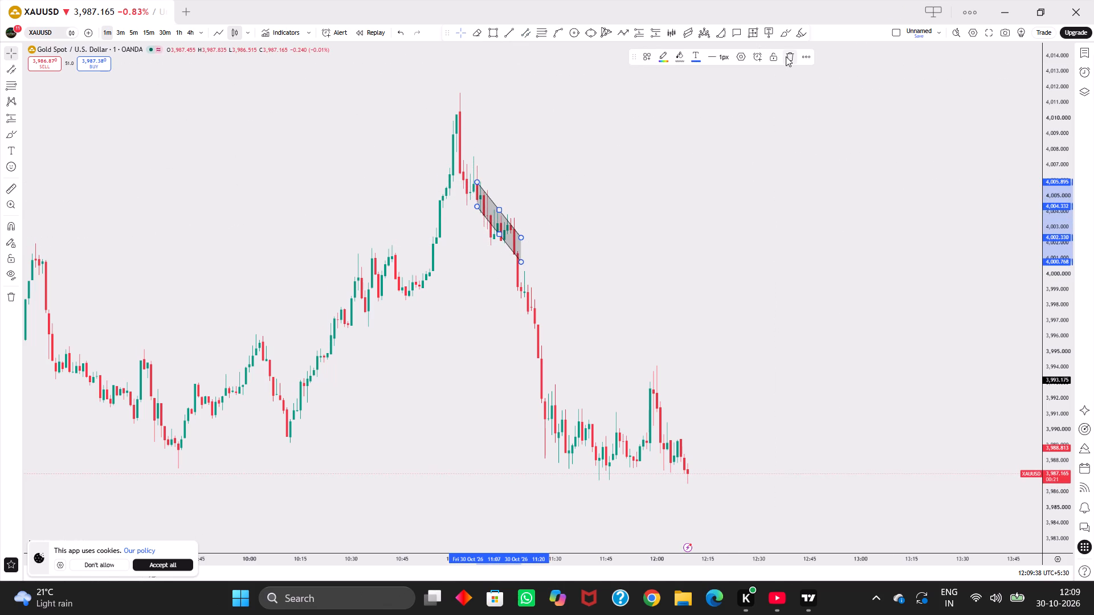
# Draw a trendline along the highs of the decline, from about 4,006.3 at 11:04 to about 4,002.5 at 11:21.
pyautogui.click(504, 32)
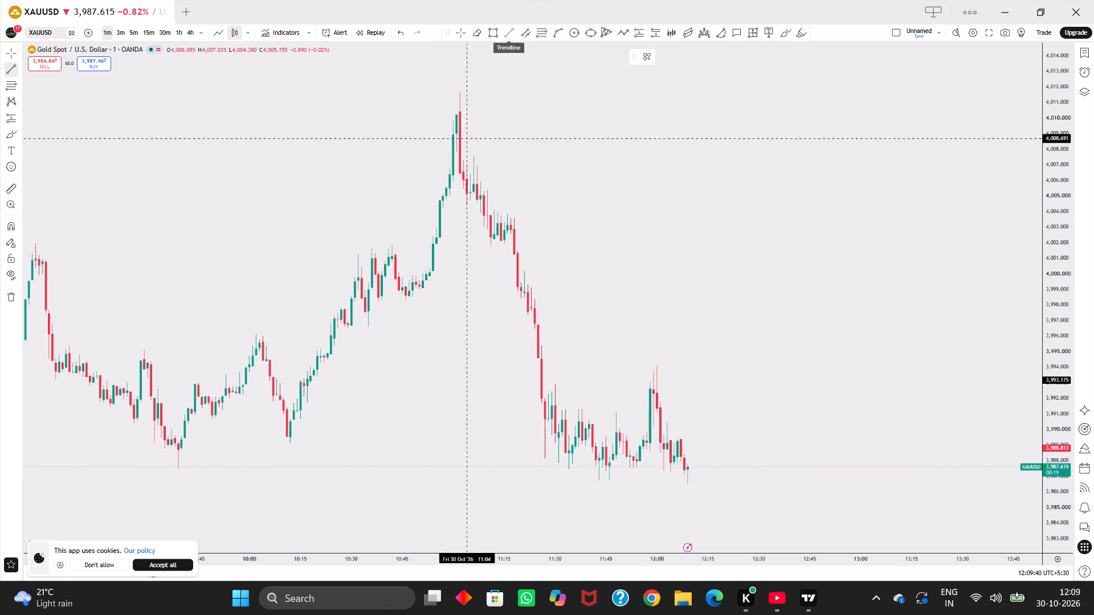
pyautogui.moveTo(468, 175); pyautogui.dragTo(544, 248)
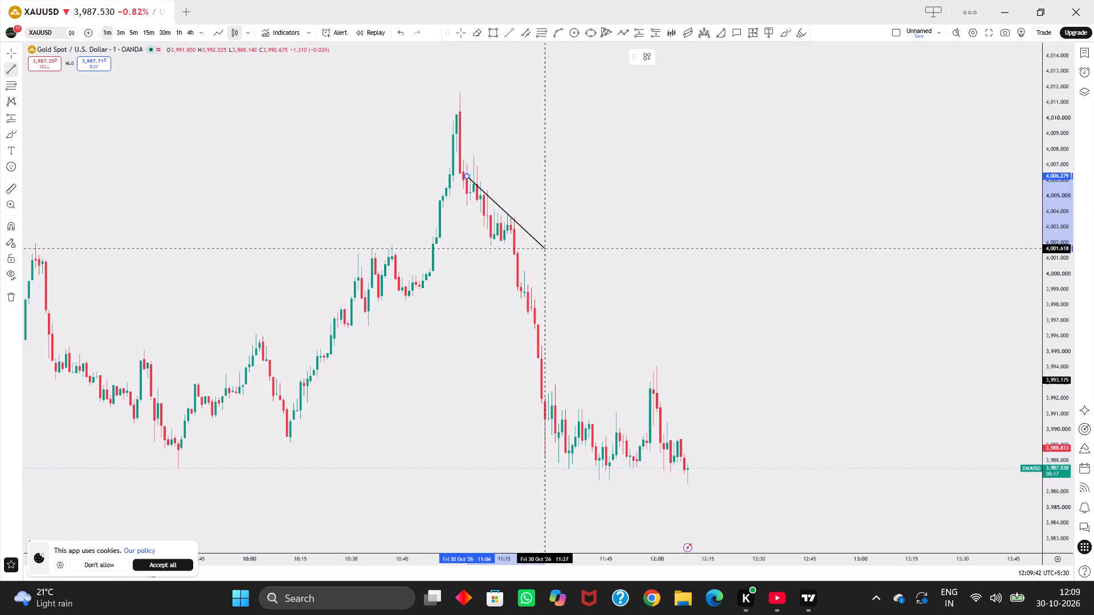
pyautogui.moveTo(544, 248); pyautogui.dragTo(525, 234)
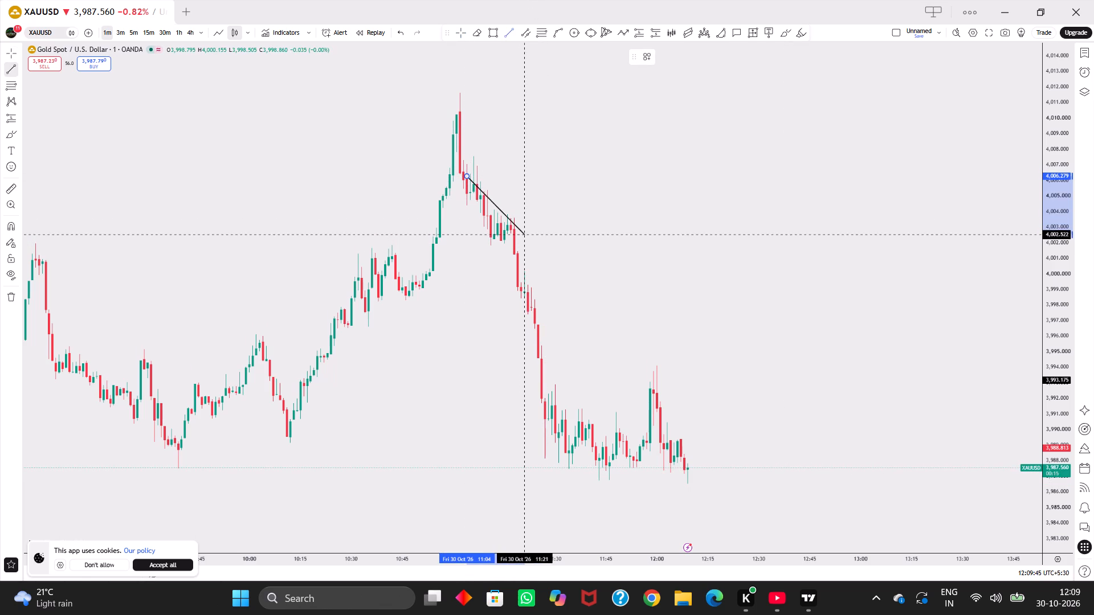
pyautogui.click(525, 234)
# Draw a second trendline under the lows of the same decline, from about 4,005.1 at 11:03 to about 4,001.5 at 11:15.
pyautogui.moveTo(619, 270); pyautogui.dragTo(619, 255)
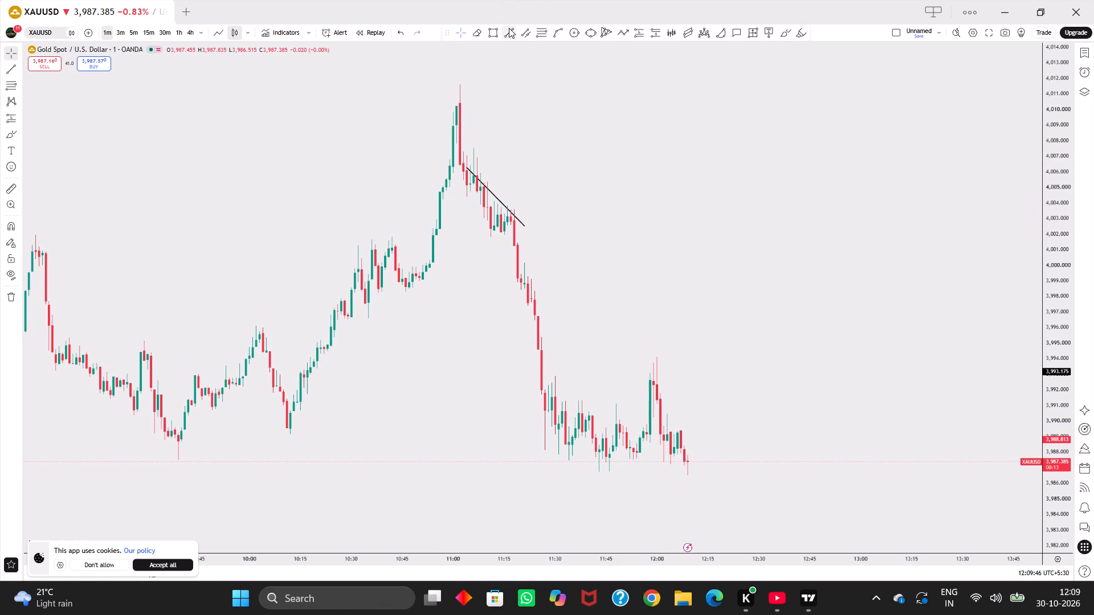
pyautogui.click(509, 28)
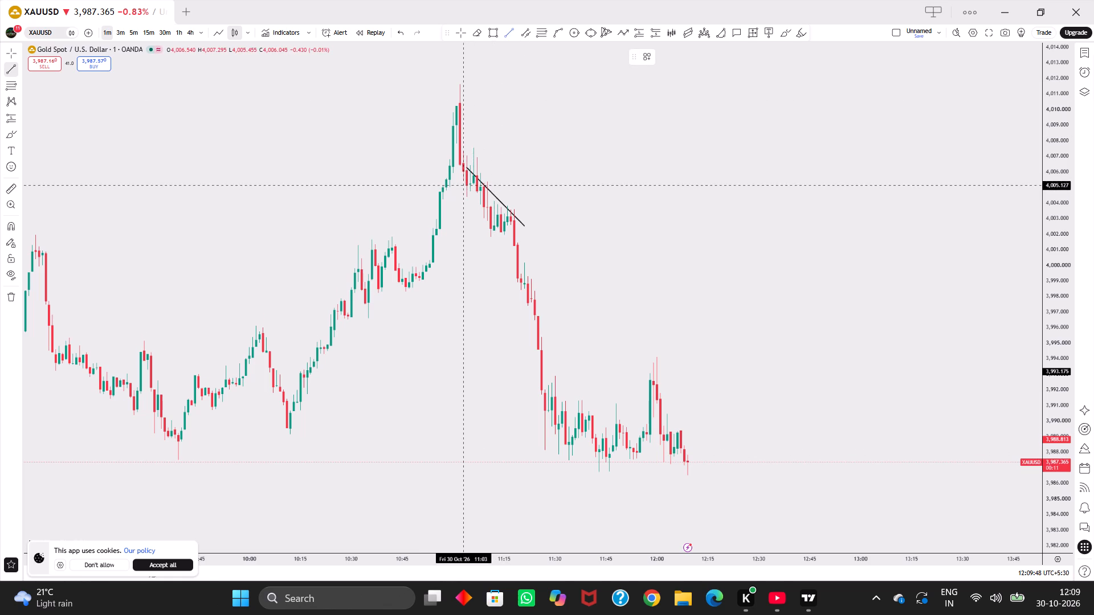
pyautogui.moveTo(464, 185); pyautogui.dragTo(503, 241)
pyautogui.click(503, 241)
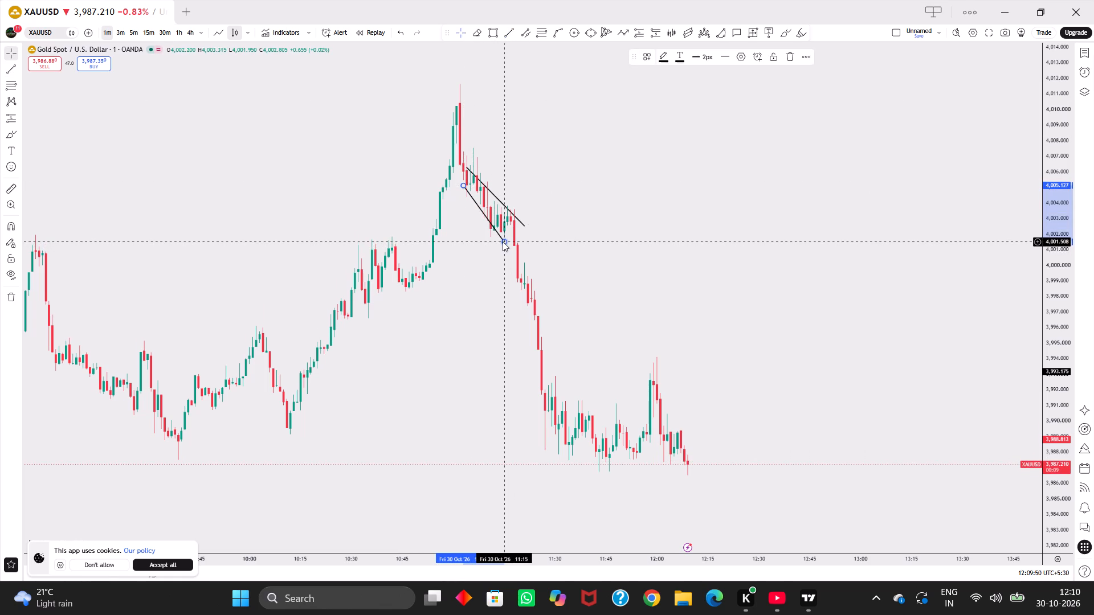
# Draw a rectangle about 16 minutes wide and 5.2 points tall, and place it over the drop after the trendlines, spanning about 4,003.1 to 3,997.8.
pyautogui.moveTo(637, 290); pyautogui.dragTo(632, 301)
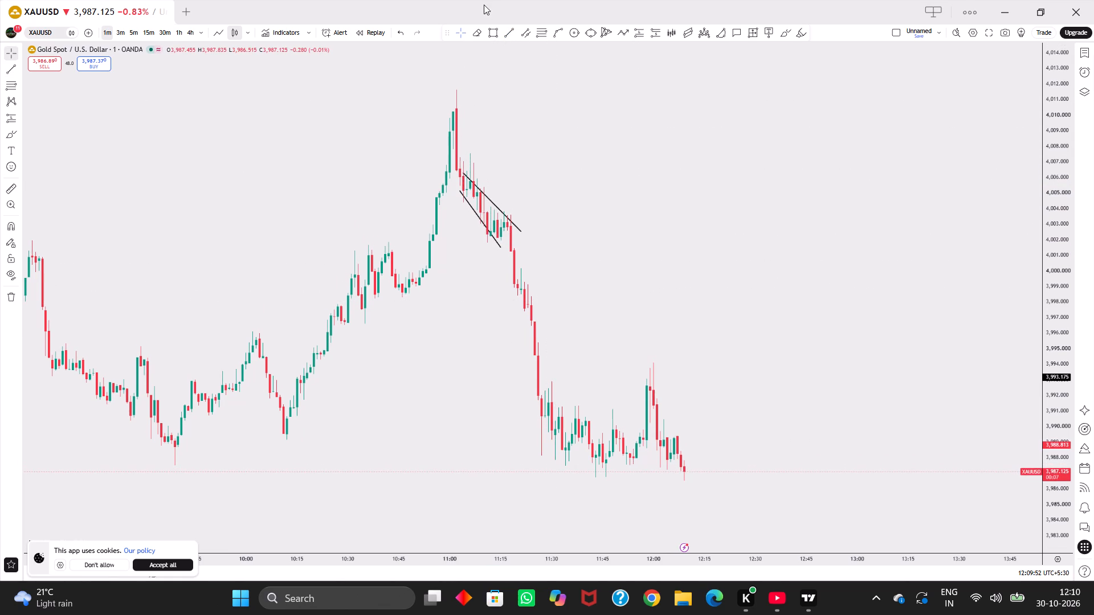
pyautogui.click(496, 34)
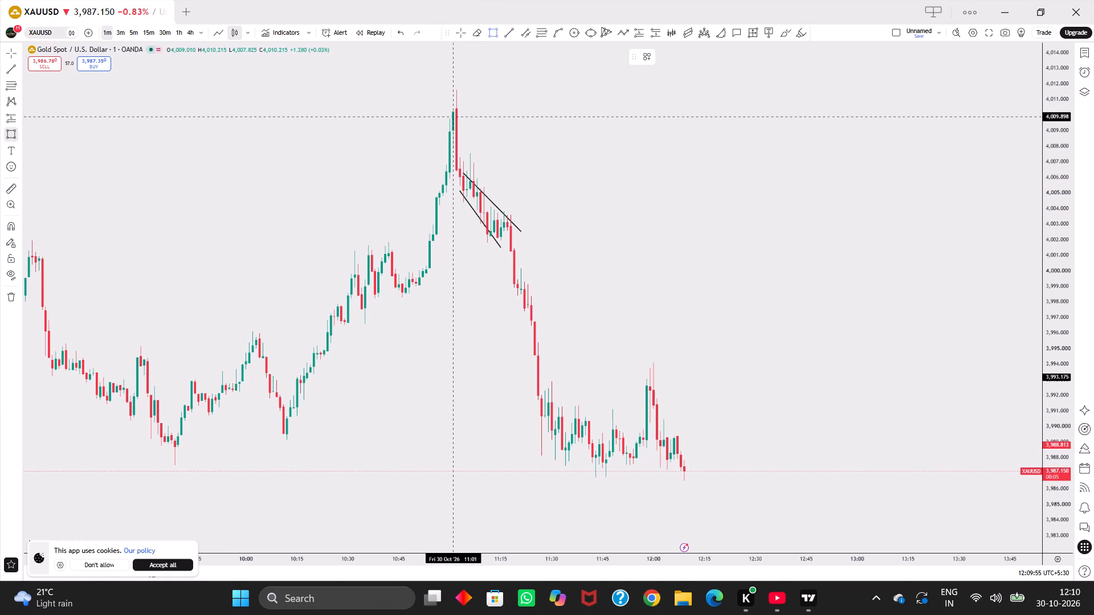
pyautogui.moveTo(451, 108); pyautogui.dragTo(504, 192)
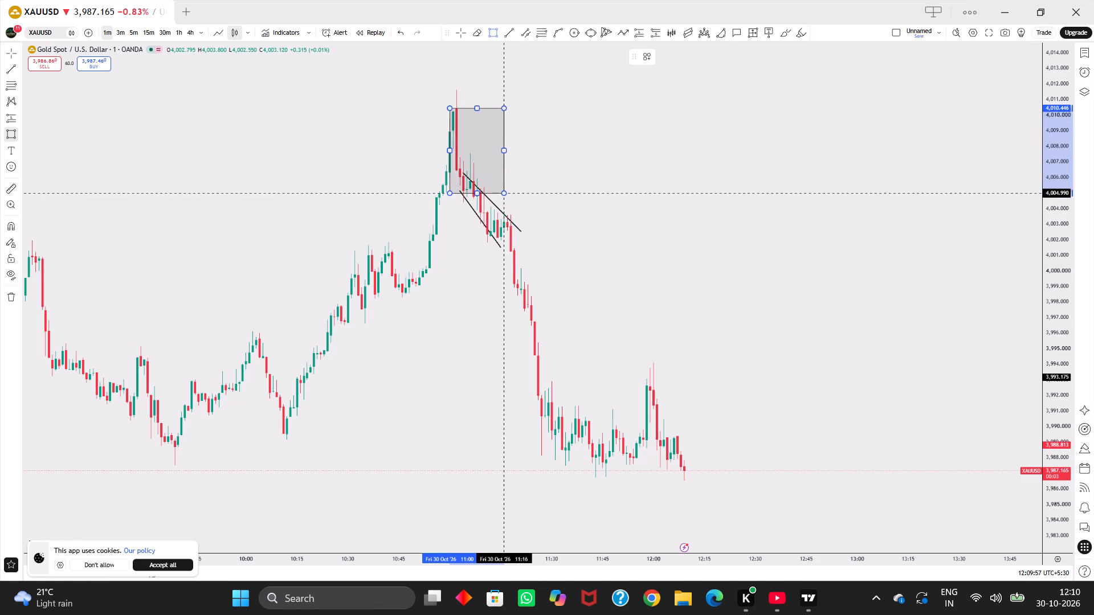
pyautogui.moveTo(504, 192); pyautogui.dragTo(504, 192)
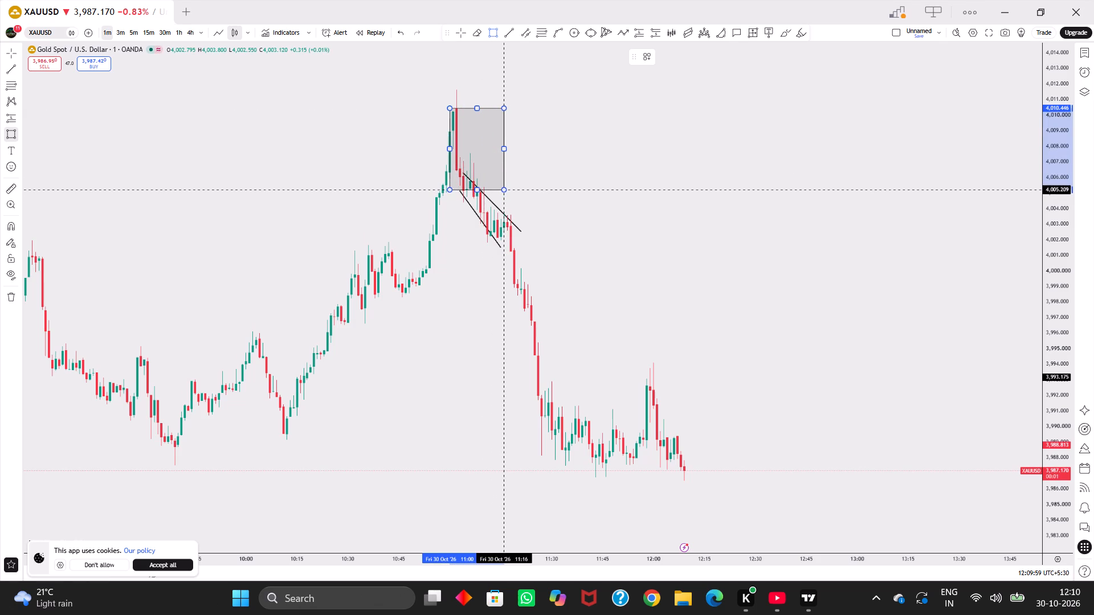
pyautogui.click(504, 190)
pyautogui.moveTo(489, 155); pyautogui.dragTo(530, 257)
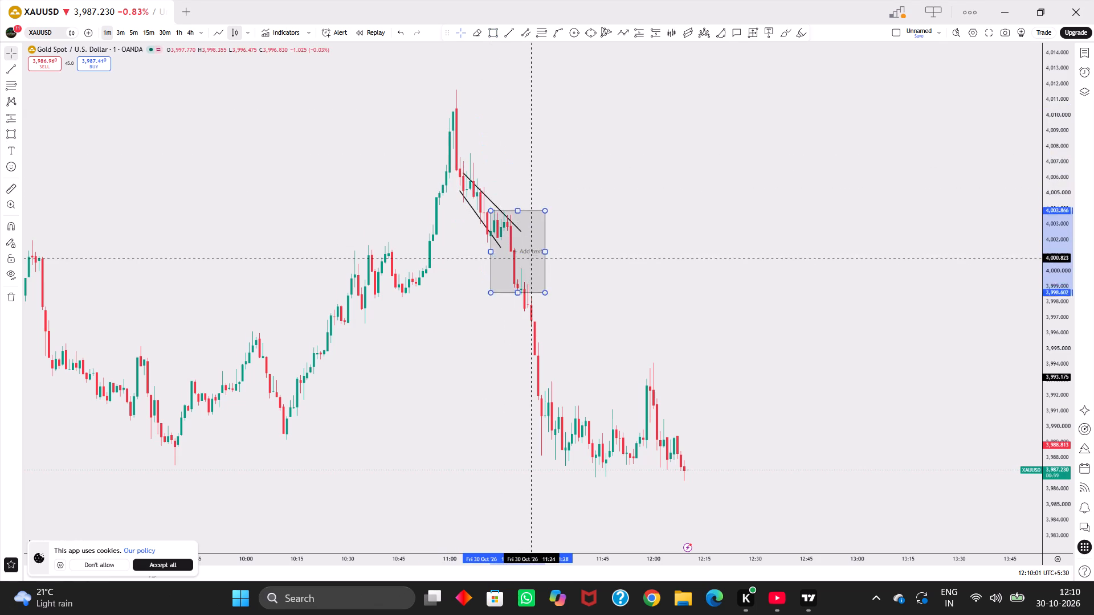
pyautogui.moveTo(530, 257); pyautogui.dragTo(534, 270)
# Duplicate the rectangle and place the copy just below the original, spanning about 3,997.9 to 3,992.6.
pyautogui.rightClick(534, 270)
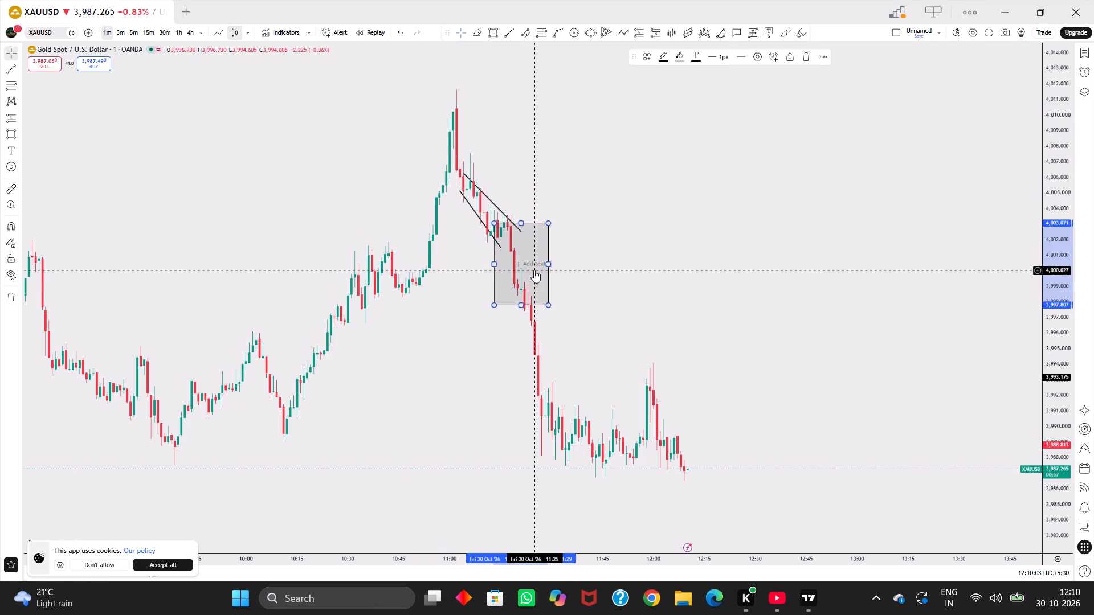
pyautogui.keyDown('ctrl'); pyautogui.keyDown('alt'); pyautogui.moveTo(534, 270); pyautogui.dragTo(532, 360); pyautogui.keyUp('alt'); pyautogui.keyUp('ctrl')
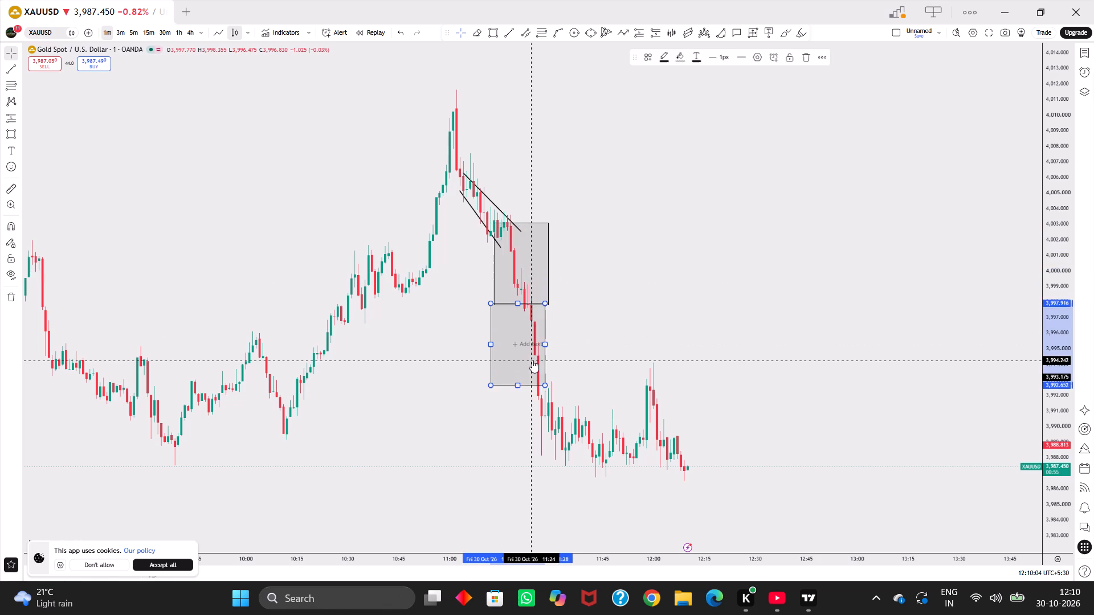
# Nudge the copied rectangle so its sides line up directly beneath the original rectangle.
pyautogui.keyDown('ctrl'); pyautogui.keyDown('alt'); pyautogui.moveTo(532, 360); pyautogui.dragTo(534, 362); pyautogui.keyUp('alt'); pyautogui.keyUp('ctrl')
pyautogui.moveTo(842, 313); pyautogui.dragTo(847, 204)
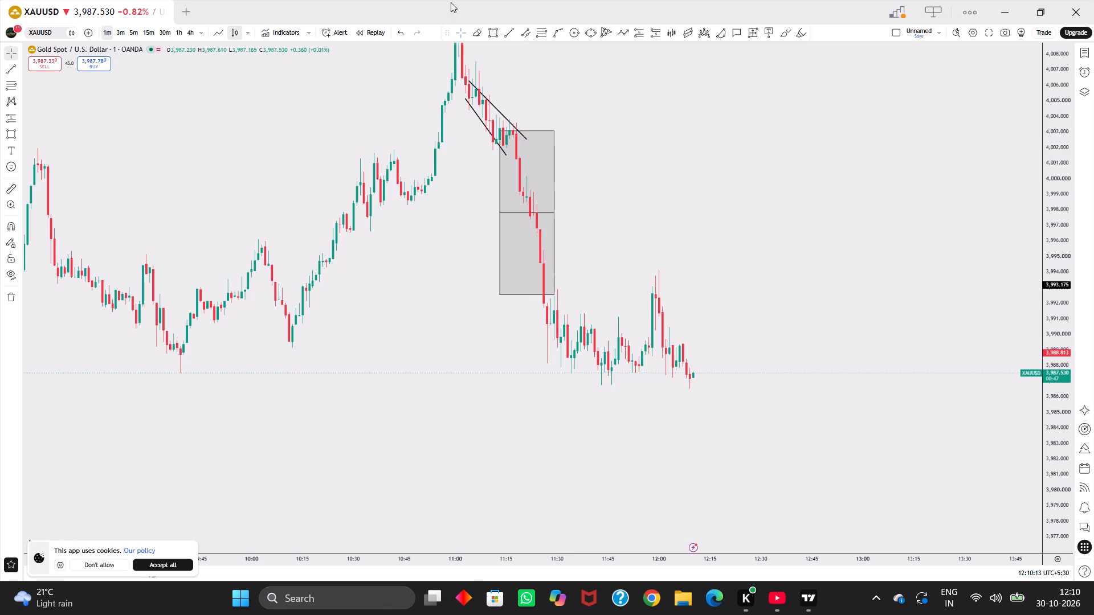
# Erase the lower of the two stacked rectangles.
pyautogui.click(483, 36)
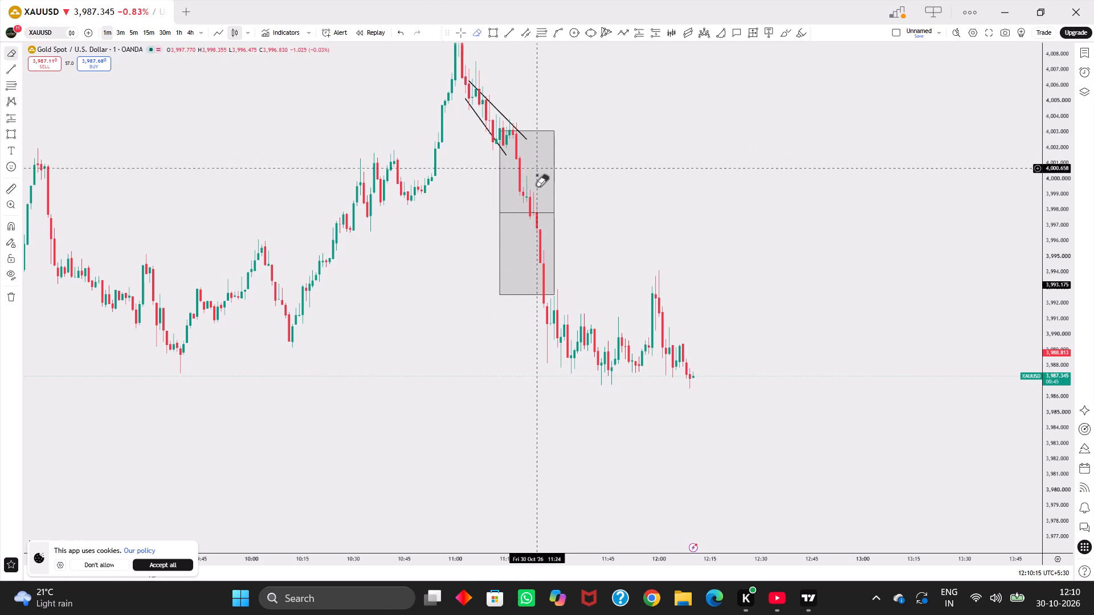
pyautogui.click(501, 258)
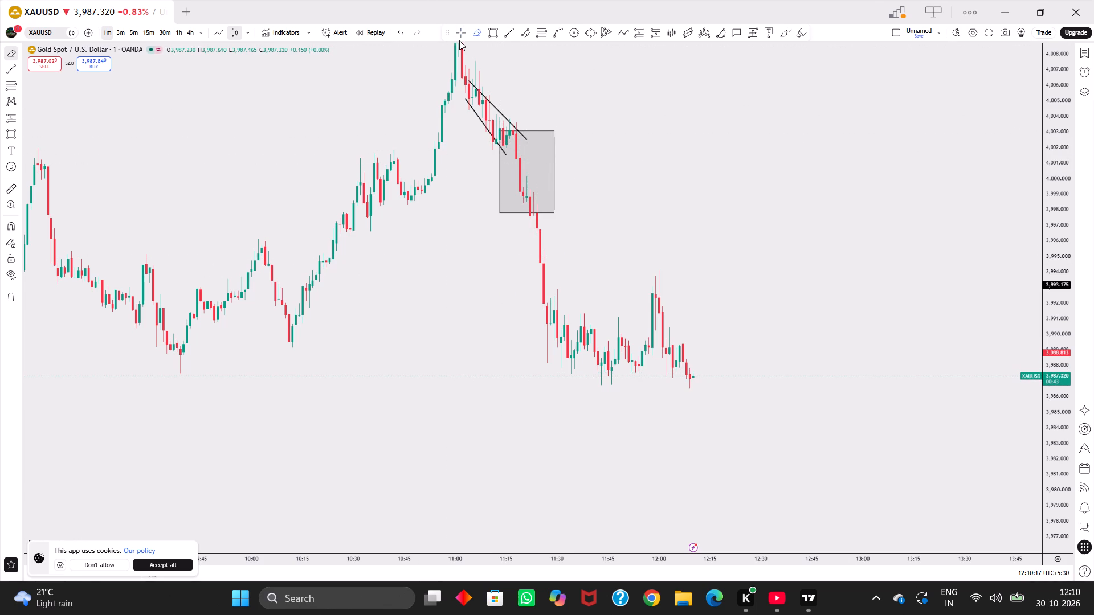
pyautogui.click(459, 40)
pyautogui.click(459, 34)
# Duplicate the remaining rectangle and align the copy flush beneath it, spanning about 3,997.8 to 3,992.6.
pyautogui.moveTo(447, 229); pyautogui.dragTo(399, 313)
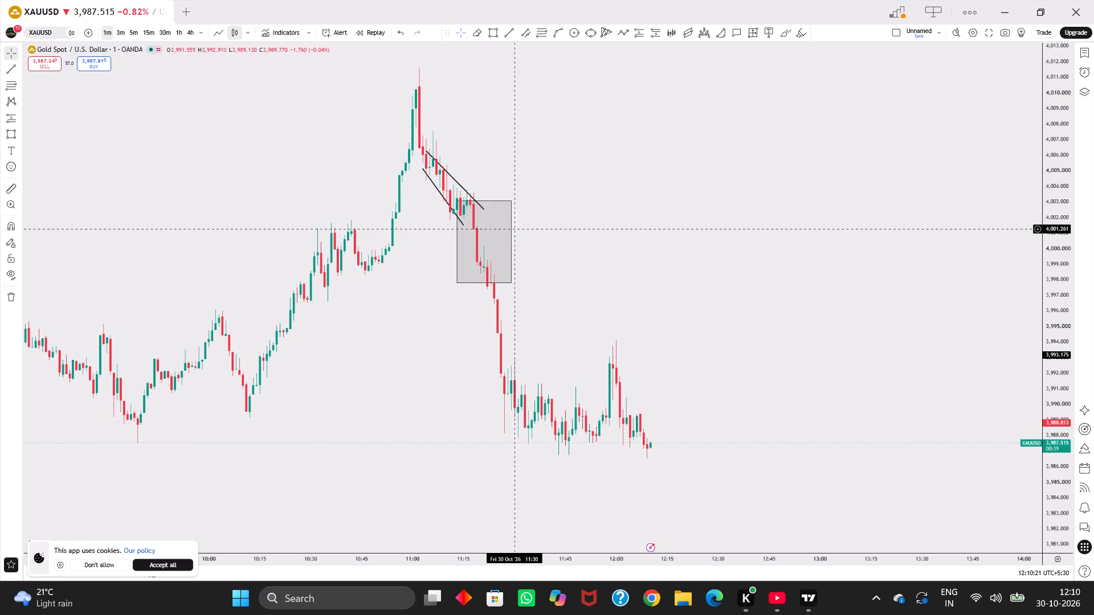
pyautogui.click(512, 230)
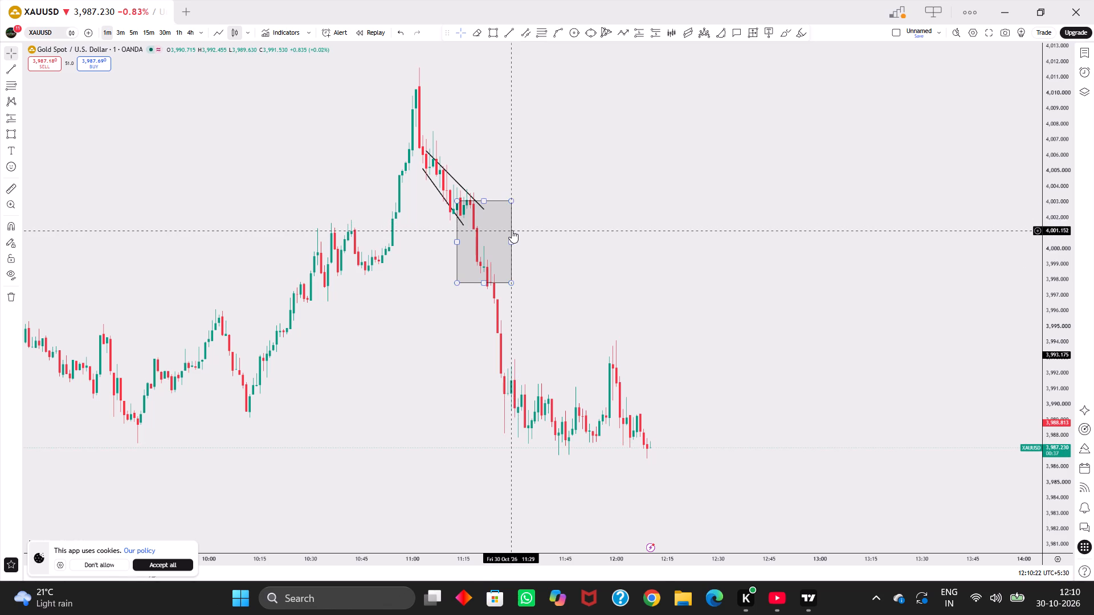
pyautogui.keyDown('ctrl'); pyautogui.keyDown('alt'); pyautogui.moveTo(512, 230); pyautogui.dragTo(517, 319); pyautogui.keyUp('alt'); pyautogui.keyUp('ctrl')
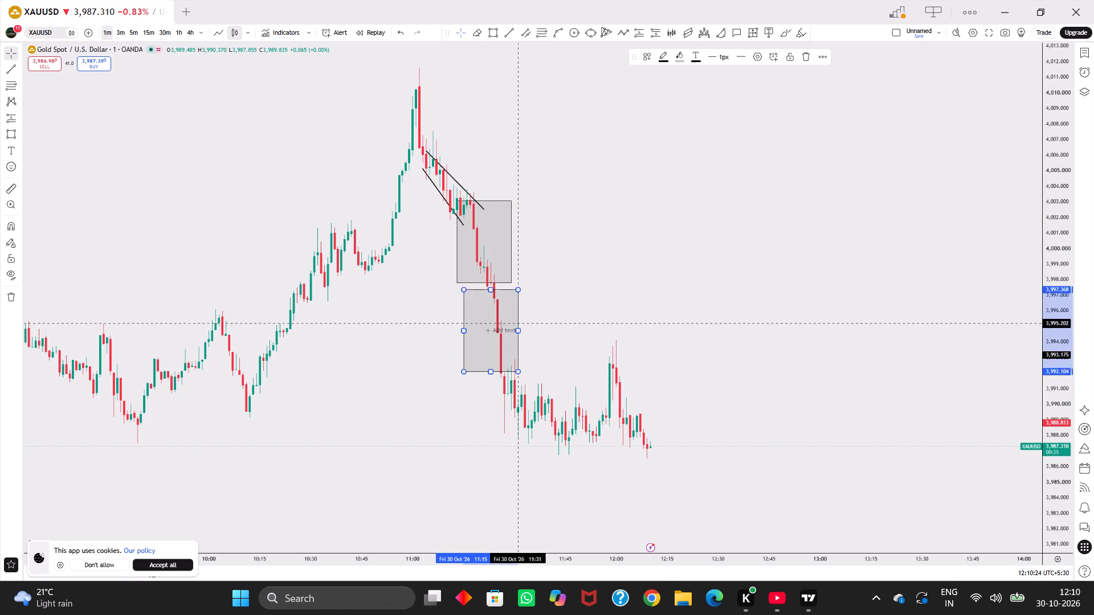
pyautogui.keyDown('ctrl'); pyautogui.keyDown('alt'); pyautogui.moveTo(517, 319); pyautogui.dragTo(512, 315); pyautogui.keyUp('alt'); pyautogui.keyUp('ctrl')
# Duplicate the lower rectangle and align the new copy flush beneath it, spanning about 3,992.5 to 3,987.3.
pyautogui.keyDown('ctrl'); pyautogui.keyDown('alt'); pyautogui.moveTo(512, 315); pyautogui.dragTo(501, 394); pyautogui.keyUp('alt'); pyautogui.keyUp('ctrl')
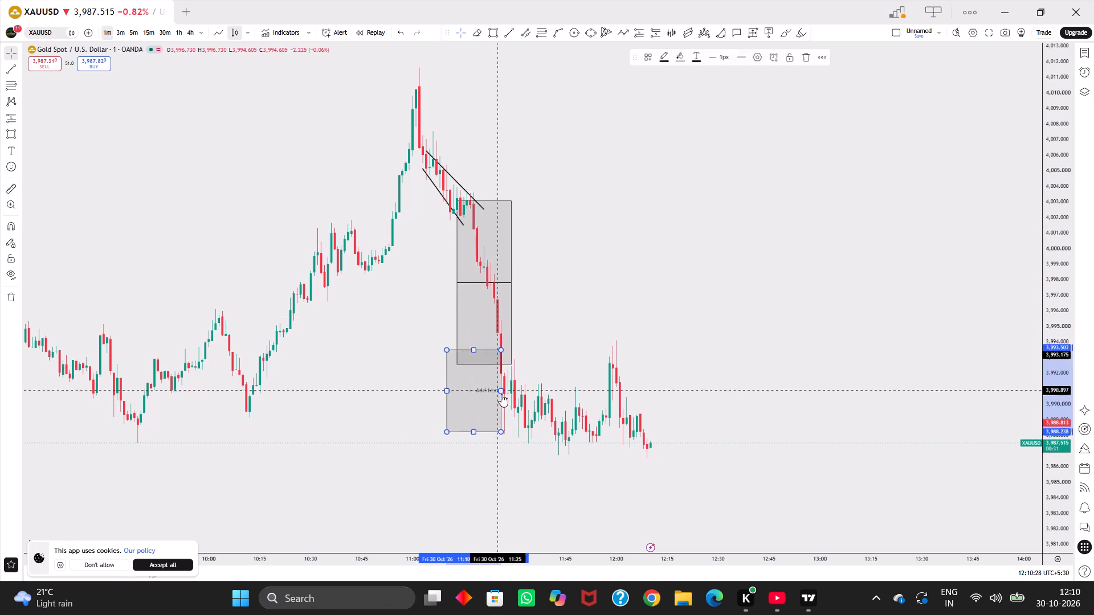
pyautogui.keyDown('ctrl'); pyautogui.keyDown('alt'); pyautogui.moveTo(501, 394); pyautogui.dragTo(507, 405); pyautogui.keyUp('alt'); pyautogui.keyUp('ctrl')
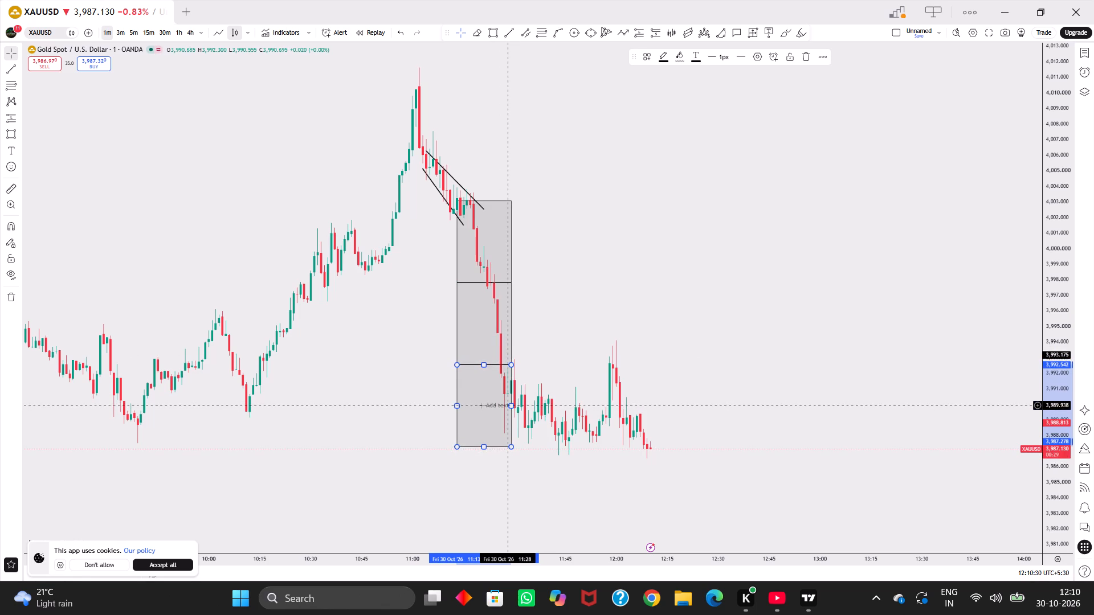
# Draw a flat rectangle along the lows from 11:13 to 11:58, spanning about 3,987.3 to 3,988.2.
pyautogui.moveTo(607, 407); pyautogui.dragTo(583, 420)
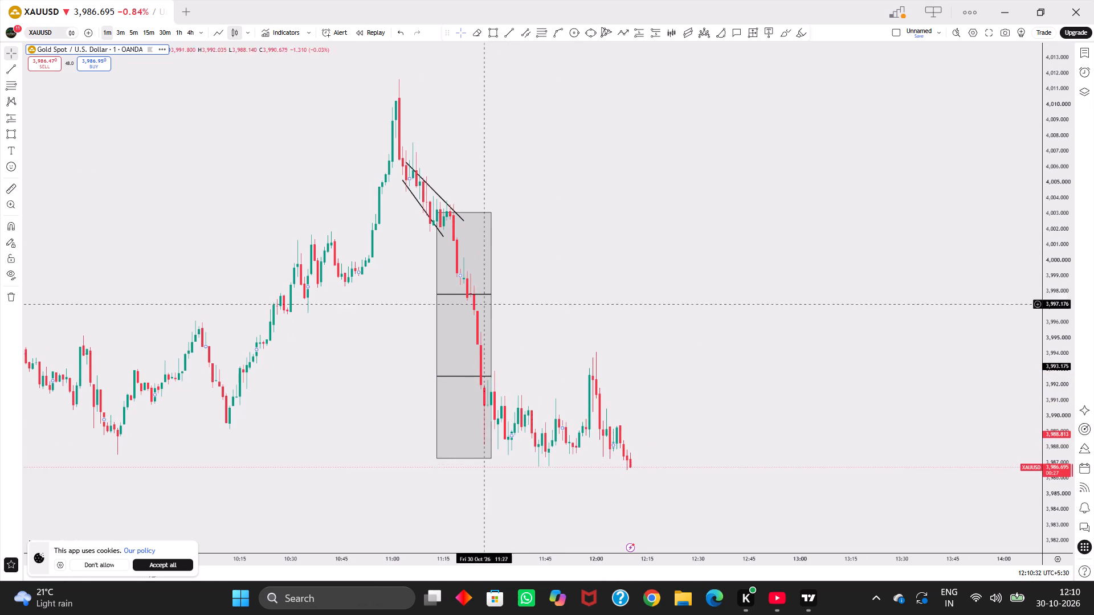
pyautogui.click(493, 31)
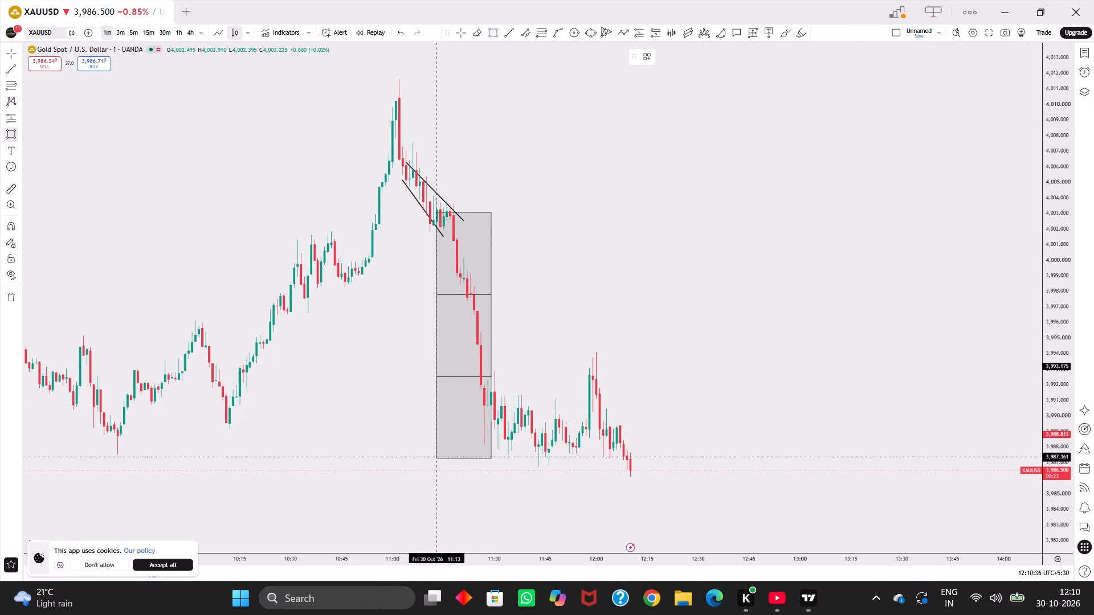
pyautogui.moveTo(438, 459); pyautogui.dragTo(489, 457)
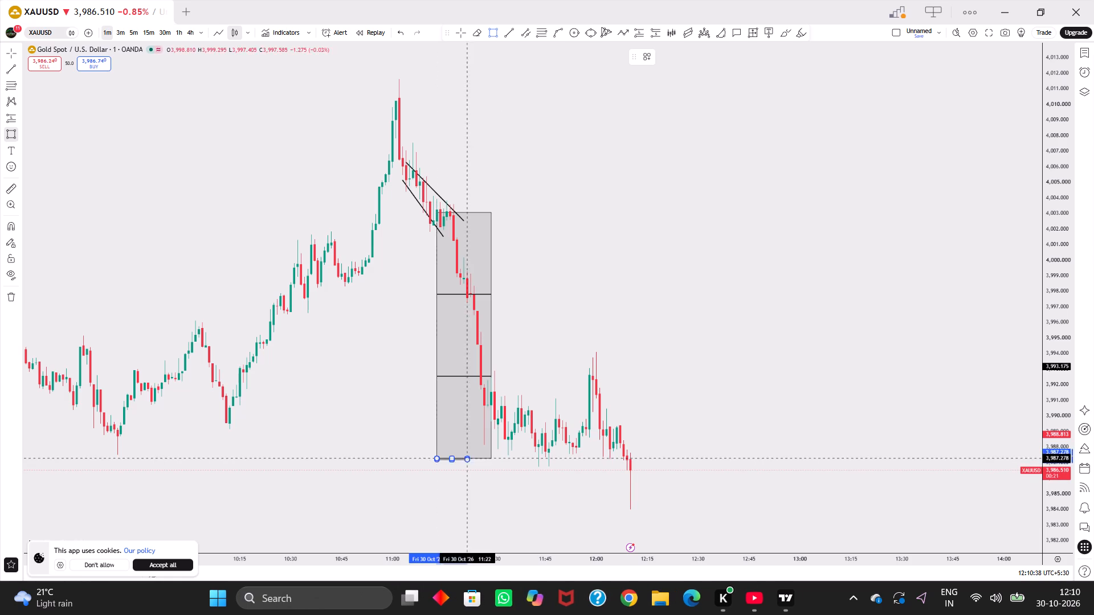
pyautogui.moveTo(489, 457); pyautogui.dragTo(541, 458)
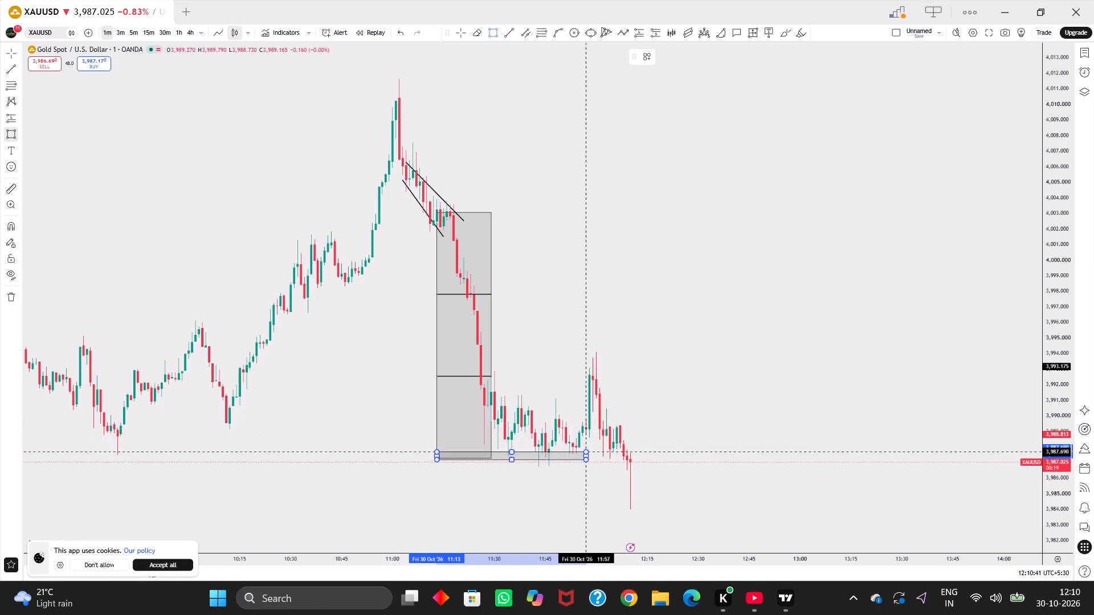
pyautogui.click(591, 446)
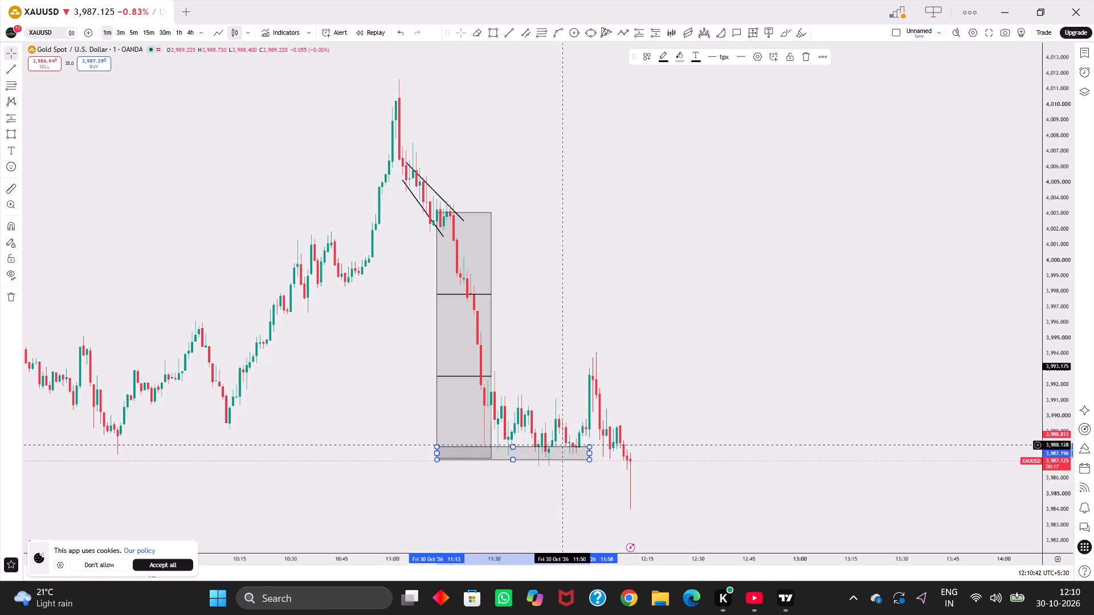
pyautogui.click(511, 458)
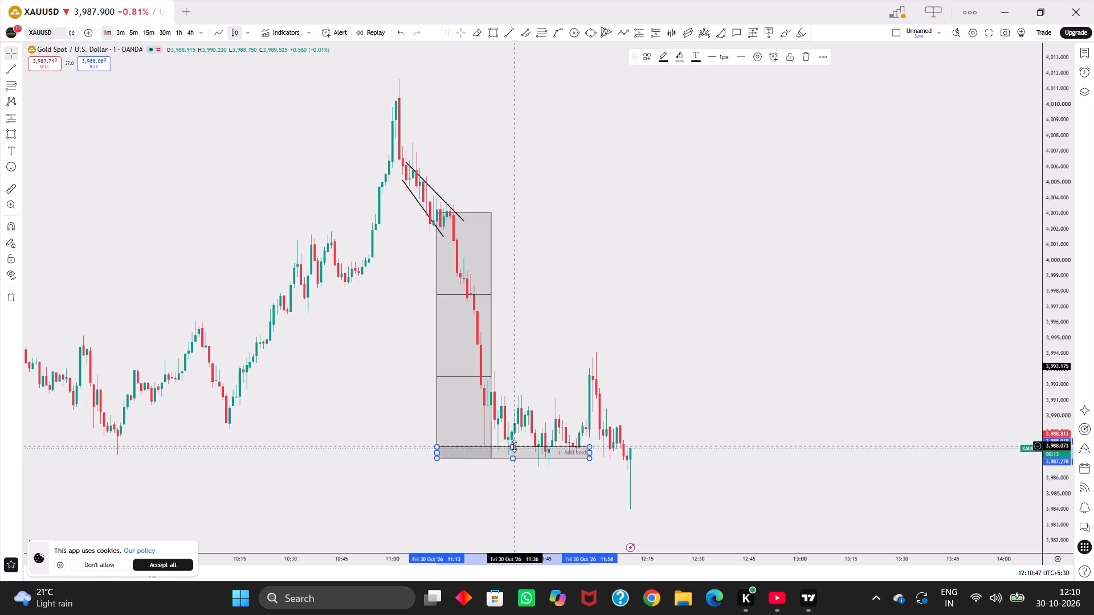
pyautogui.click(514, 446)
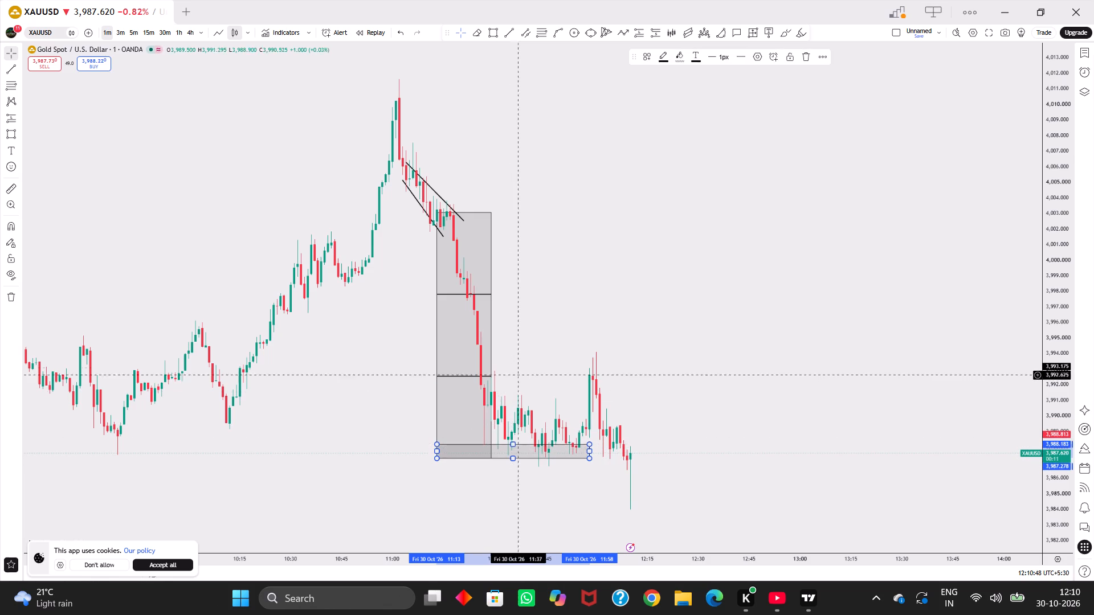
# Collapse the three stacked rectangles to zero width at 11:13 so they form one vertical line.
pyautogui.moveTo(537, 366); pyautogui.dragTo(533, 384)
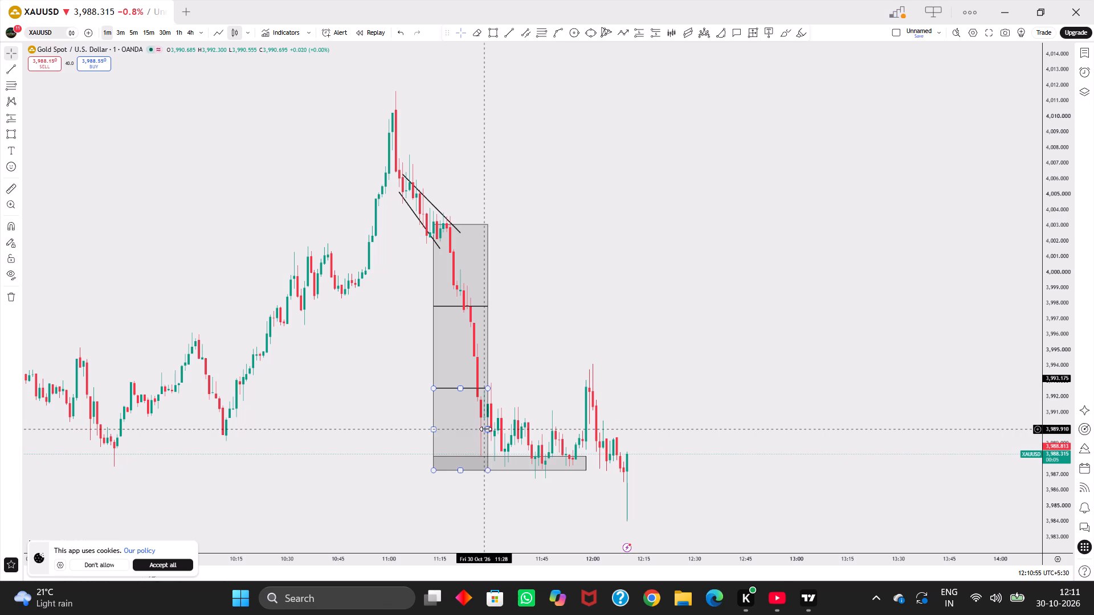
pyautogui.keyDown('ctrl'); pyautogui.keyDown('alt'); pyautogui.click(485, 429); pyautogui.keyUp('alt'); pyautogui.keyUp('ctrl')
pyautogui.keyDown('ctrl'); pyautogui.keyDown('alt'); pyautogui.click(484, 367); pyautogui.keyUp('alt'); pyautogui.keyUp('ctrl')
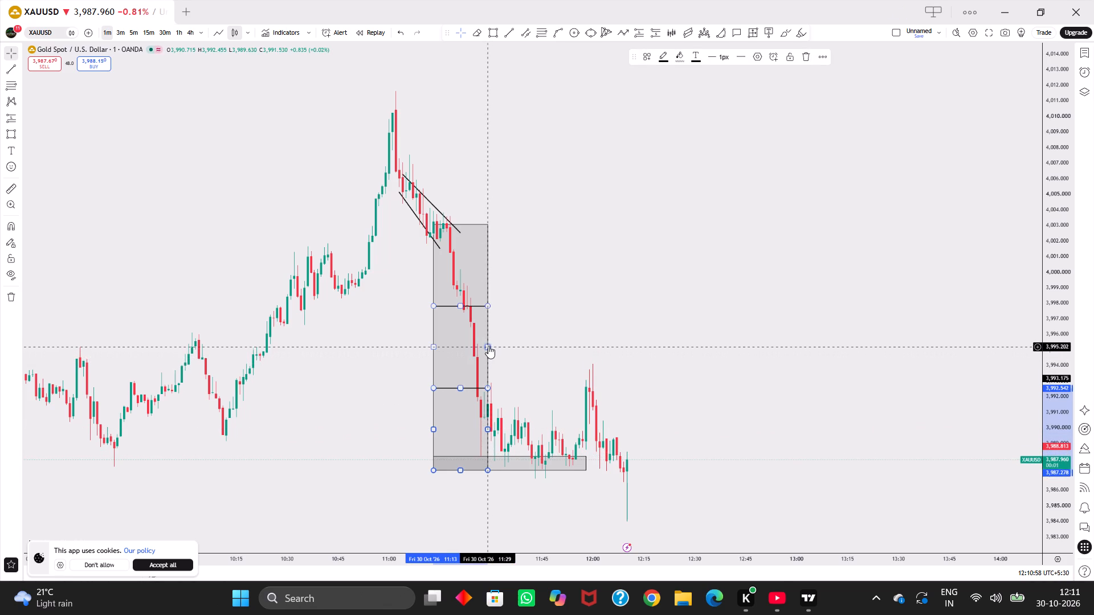
pyautogui.keyDown('ctrl'); pyautogui.keyDown('alt'); pyautogui.click(488, 346); pyautogui.keyUp('alt'); pyautogui.keyUp('ctrl')
pyautogui.keyDown('ctrl'); pyautogui.keyDown('alt'); pyautogui.moveTo(488, 346); pyautogui.dragTo(446, 351); pyautogui.keyUp('alt'); pyautogui.keyUp('ctrl')
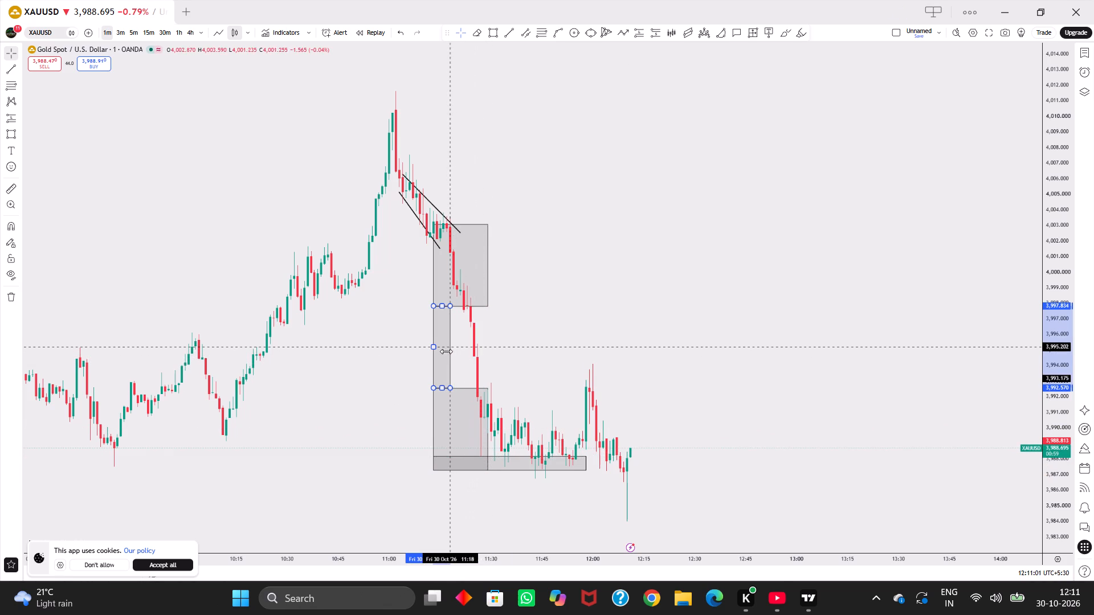
pyautogui.keyDown('ctrl'); pyautogui.keyDown('alt'); pyautogui.moveTo(446, 351); pyautogui.dragTo(433, 351); pyautogui.keyUp('alt'); pyautogui.keyUp('ctrl')
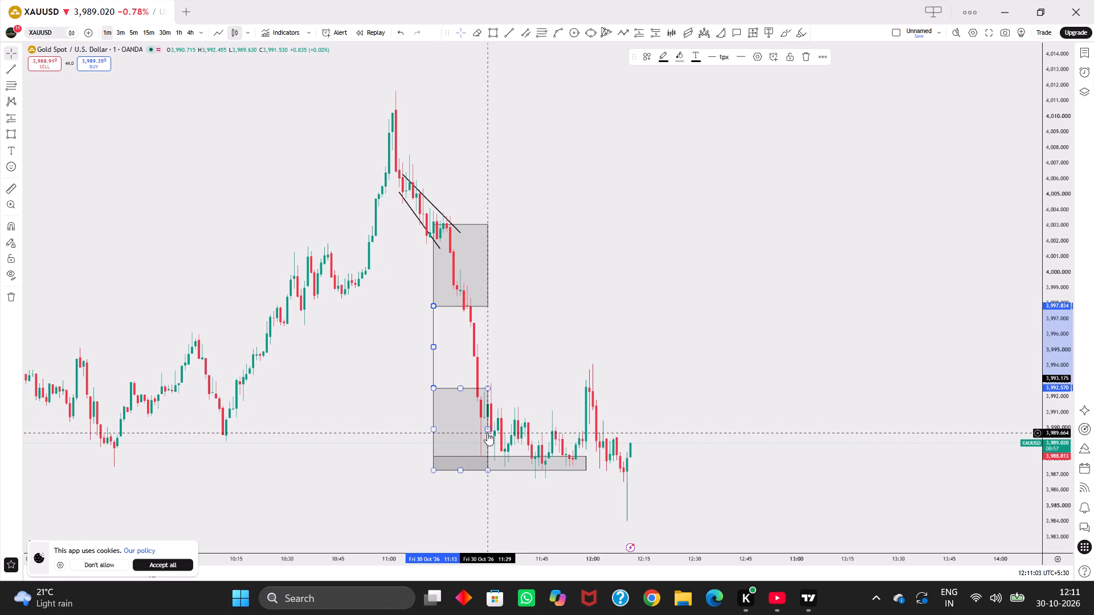
pyautogui.moveTo(489, 431); pyautogui.dragTo(435, 434)
pyautogui.moveTo(489, 266); pyautogui.dragTo(451, 266)
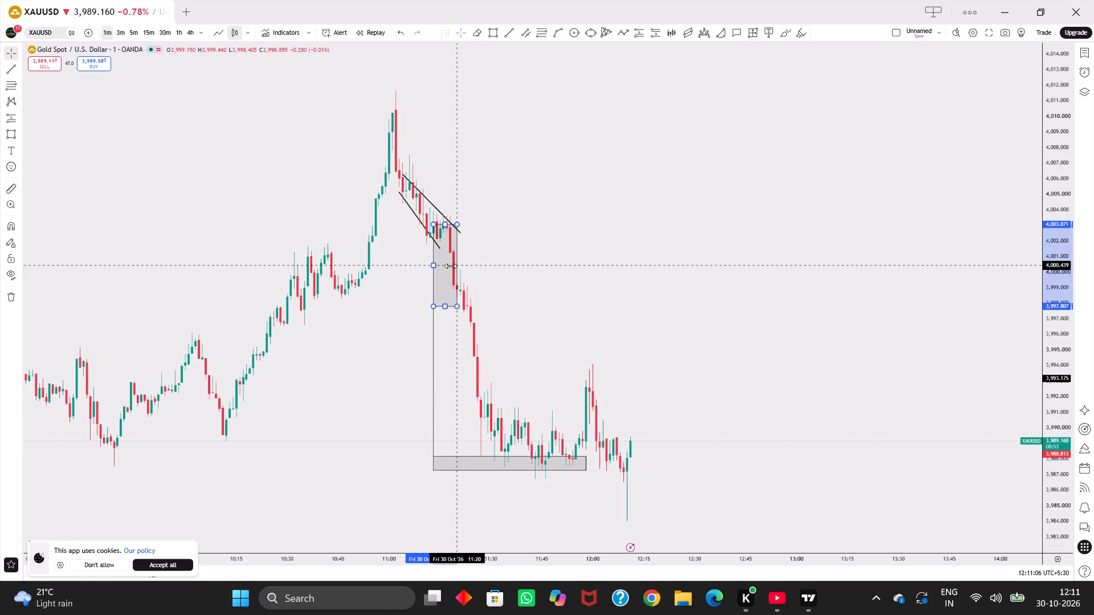
pyautogui.moveTo(451, 266); pyautogui.dragTo(434, 263)
# Draw an ellipse over the consolidation above the flat rectangle, from about 3,990.8 at 11:27 to about 3,988.1 at 11:55.
pyautogui.moveTo(640, 370); pyautogui.dragTo(586, 363)
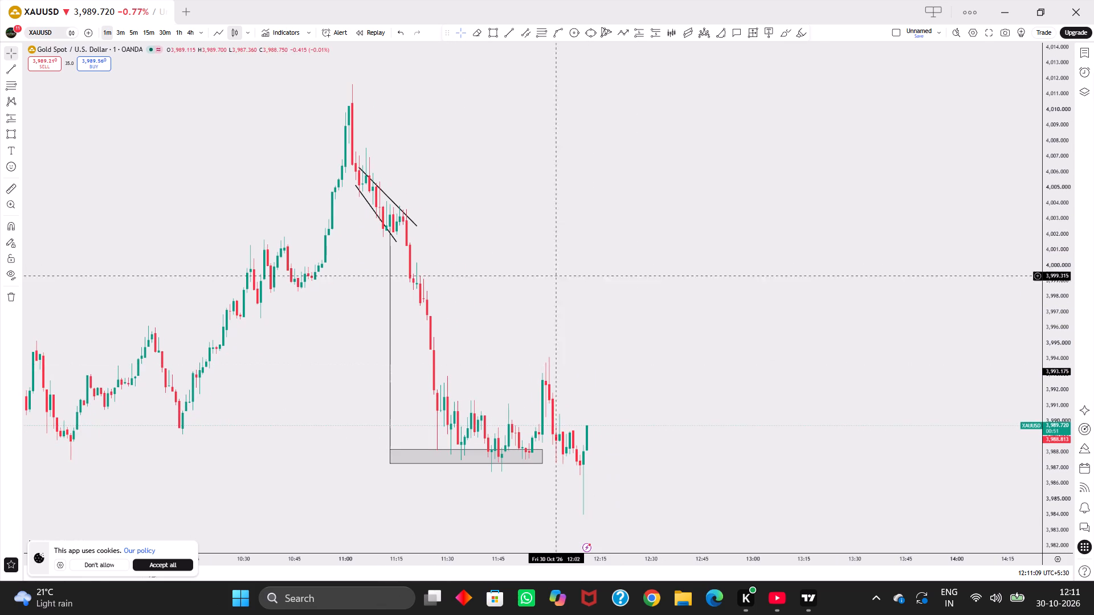
pyautogui.click(584, 34)
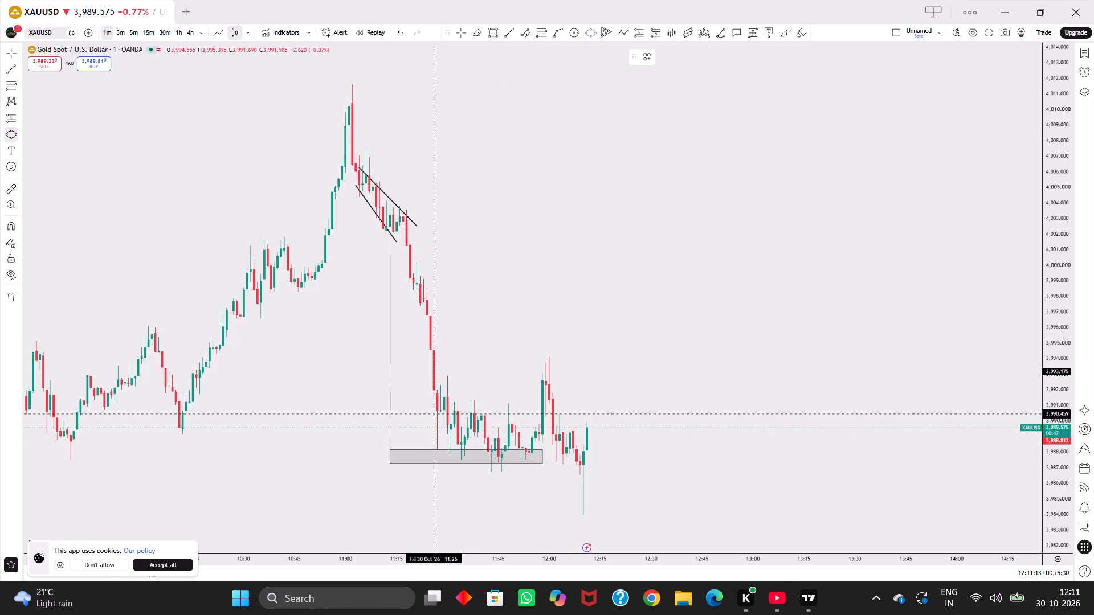
pyautogui.moveTo(438, 408); pyautogui.dragTo(531, 450)
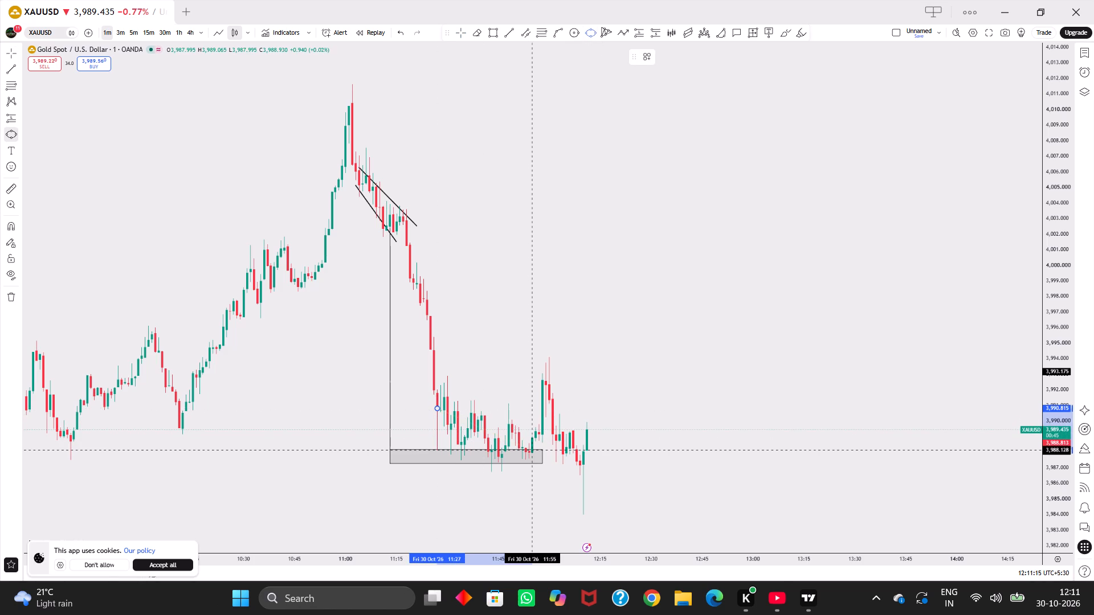
pyautogui.moveTo(531, 450); pyautogui.dragTo(532, 451)
pyautogui.moveTo(532, 451); pyautogui.dragTo(537, 427)
pyautogui.click(537, 427)
# Draw a rectangle about 19 minutes wide and 8.1 points tall, and place it around the 12:00 spike, spanning about 3,996.2 to 3,988.0.
pyautogui.moveTo(643, 474); pyautogui.dragTo(620, 471)
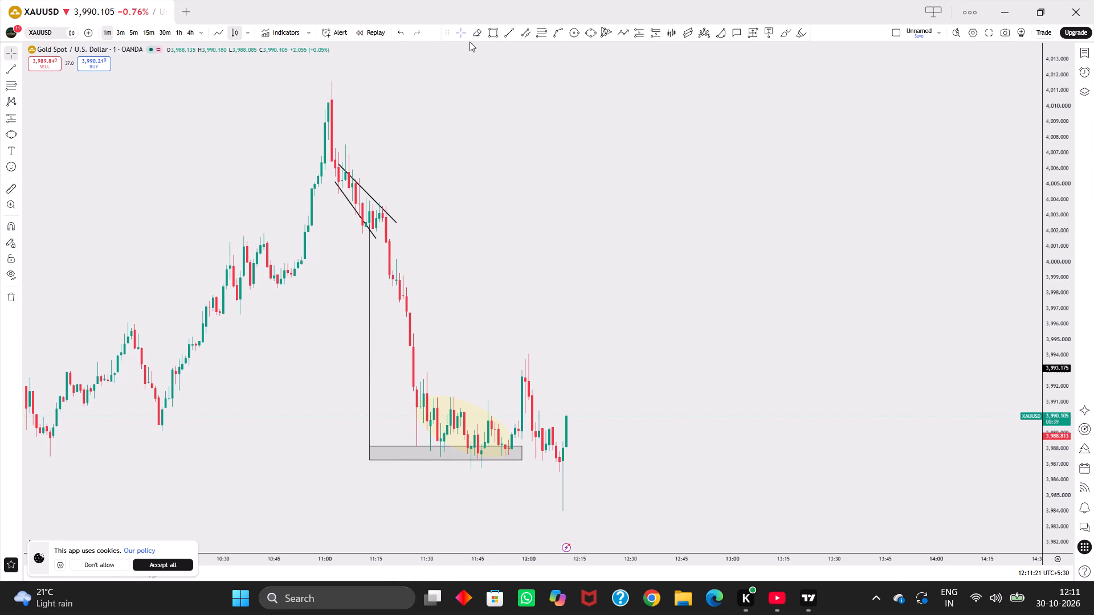
pyautogui.click(485, 40)
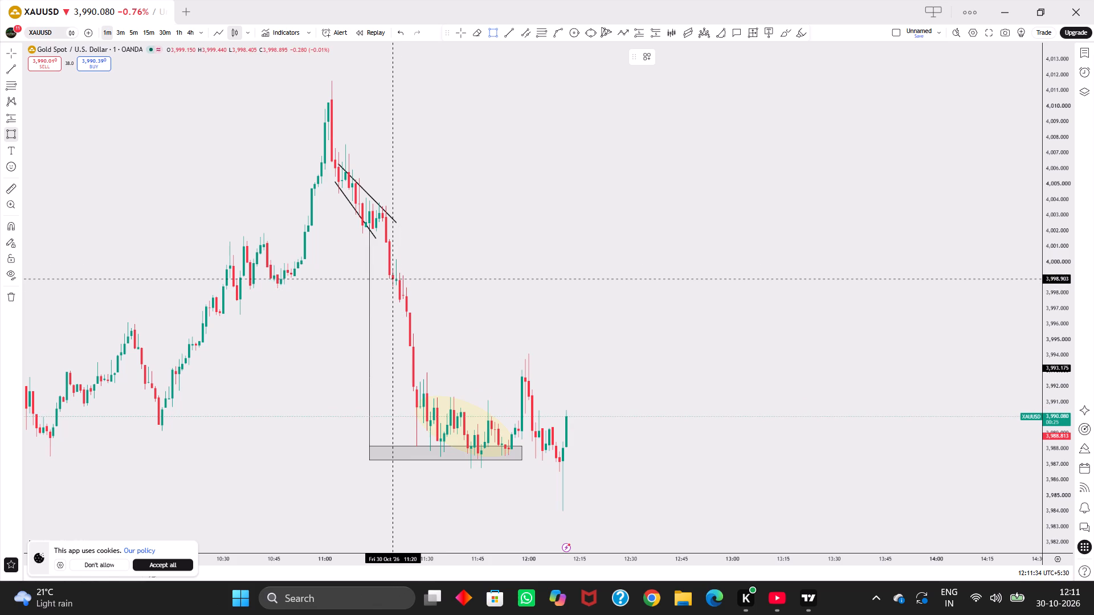
pyautogui.moveTo(393, 280); pyautogui.dragTo(455, 392)
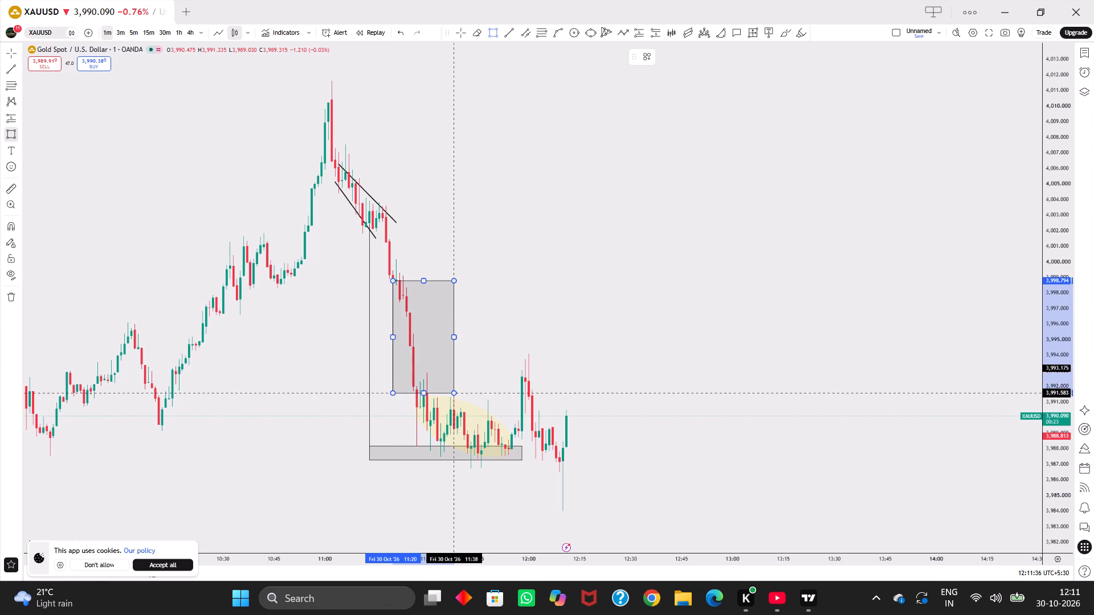
pyautogui.click(458, 407)
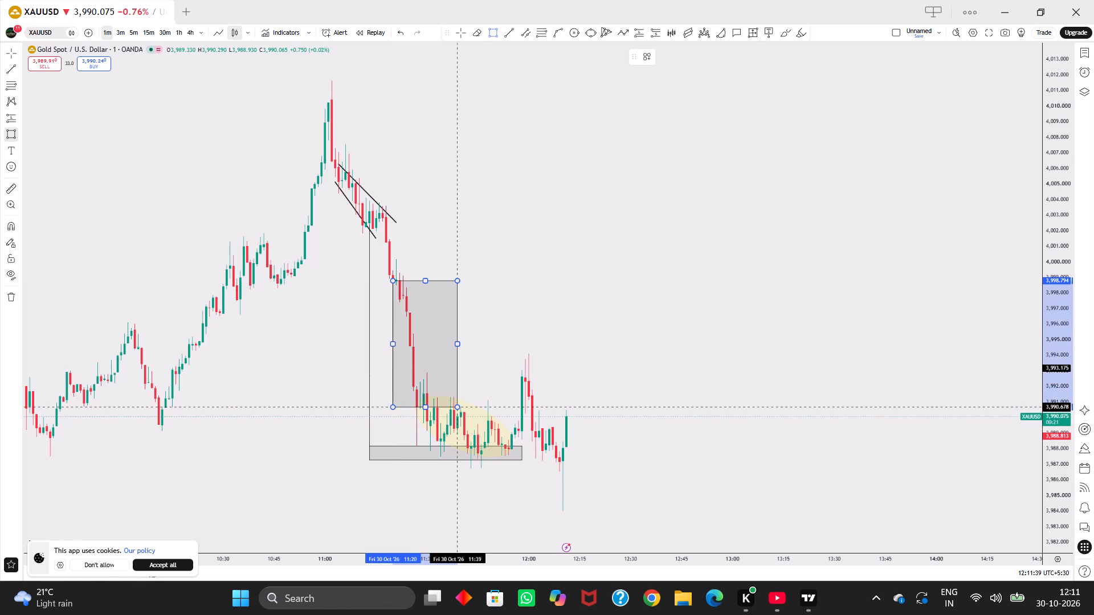
pyautogui.moveTo(439, 337); pyautogui.dragTo(533, 376)
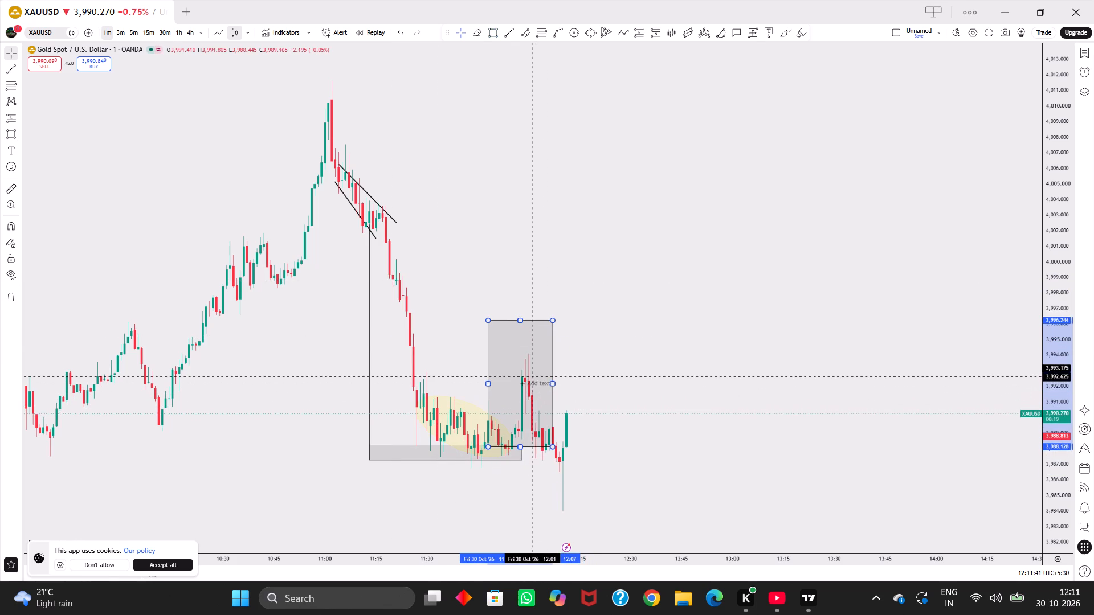
pyautogui.moveTo(533, 376); pyautogui.dragTo(529, 378)
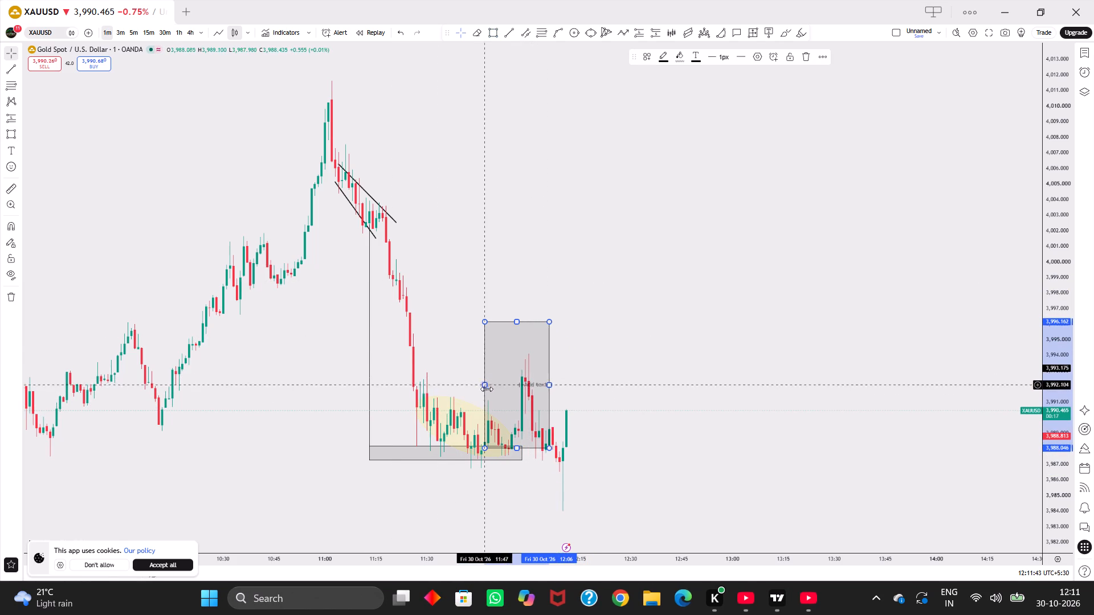
# Narrow the rectangle around the spike to zero width at 11:54 so it forms a vertical line.
pyautogui.moveTo(484, 384); pyautogui.dragTo(509, 383)
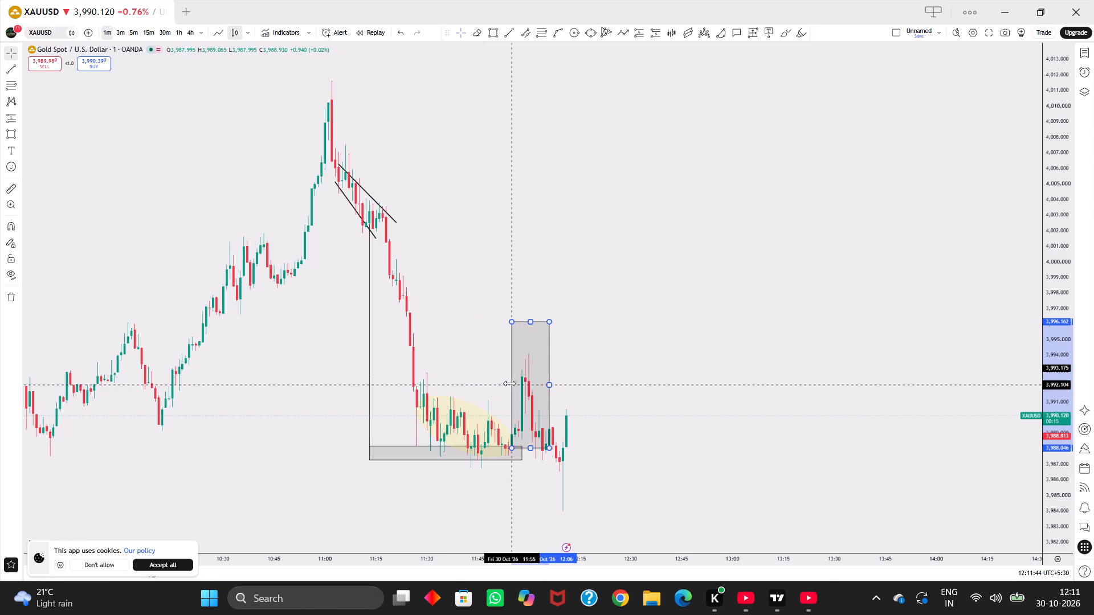
pyautogui.moveTo(509, 383); pyautogui.dragTo(507, 380)
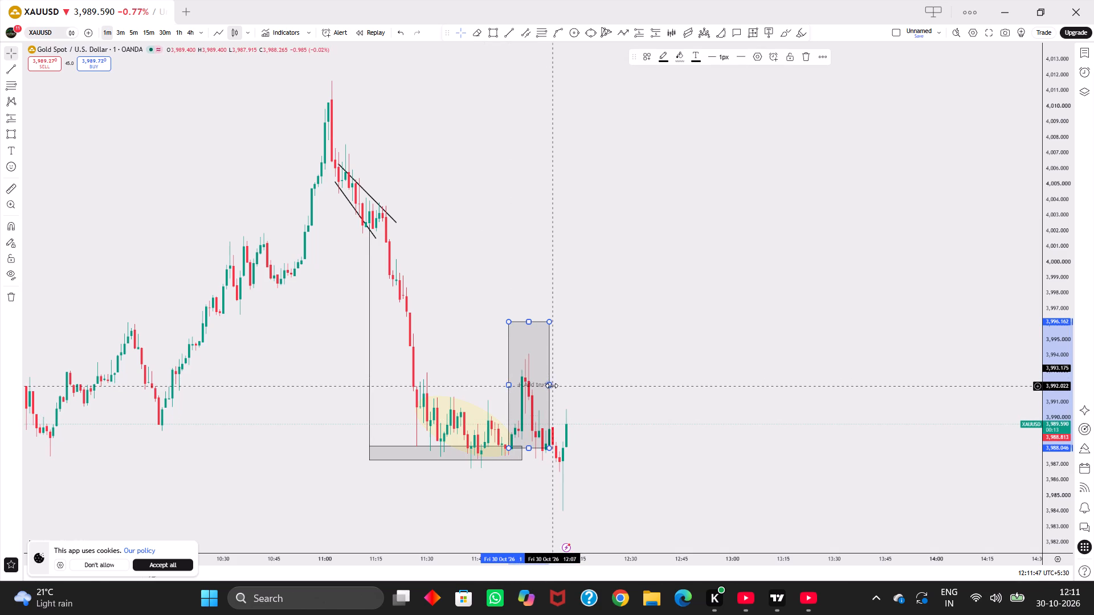
pyautogui.moveTo(552, 386); pyautogui.dragTo(508, 362)
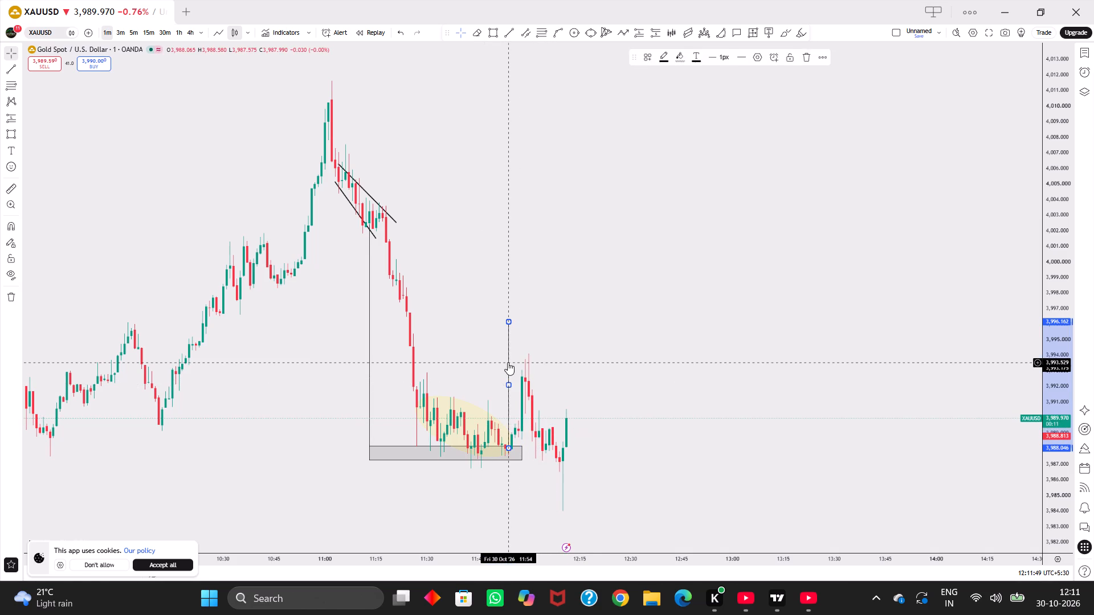
# Draw a Fib retracement from the top of the 11:54 vertical line, about 3,996.2, down to about 3,987.9 at 12:06.
pyautogui.moveTo(568, 374); pyautogui.dragTo(531, 338)
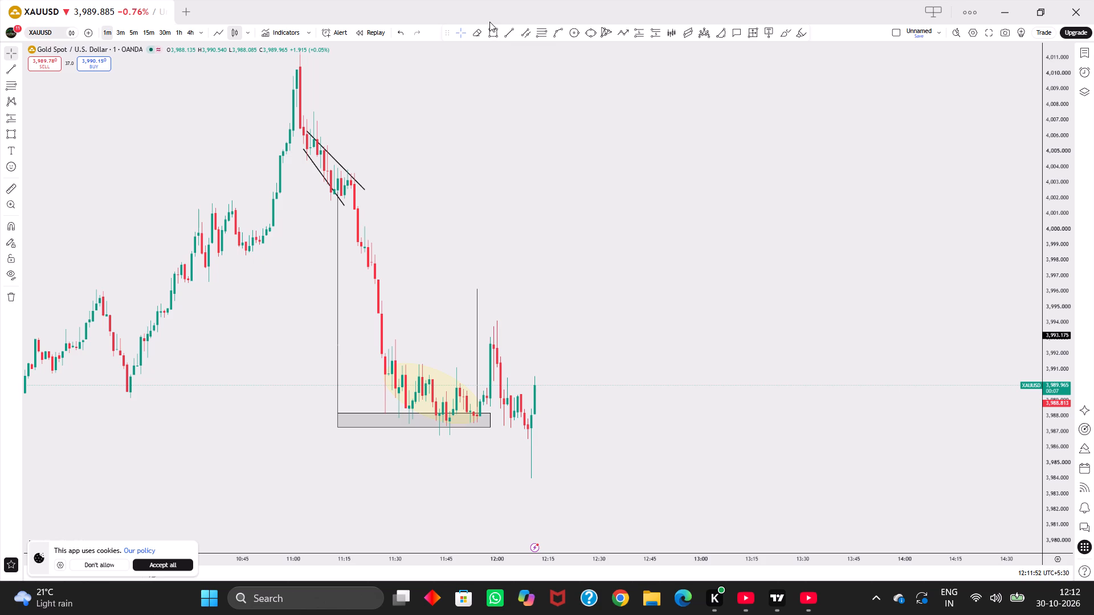
pyautogui.click(546, 37)
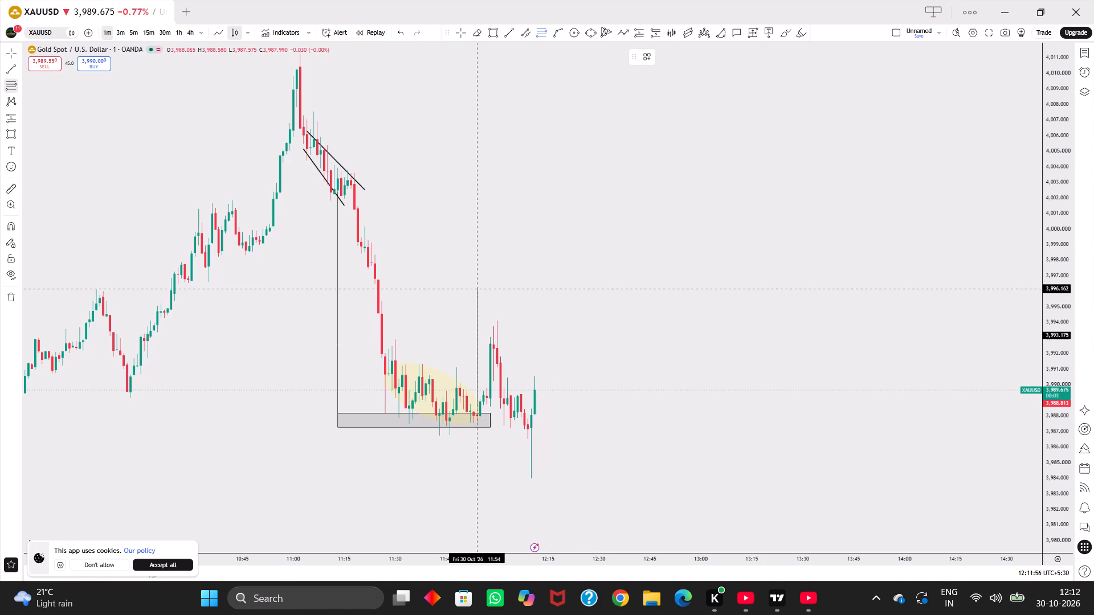
pyautogui.moveTo(476, 288); pyautogui.dragTo(499, 378)
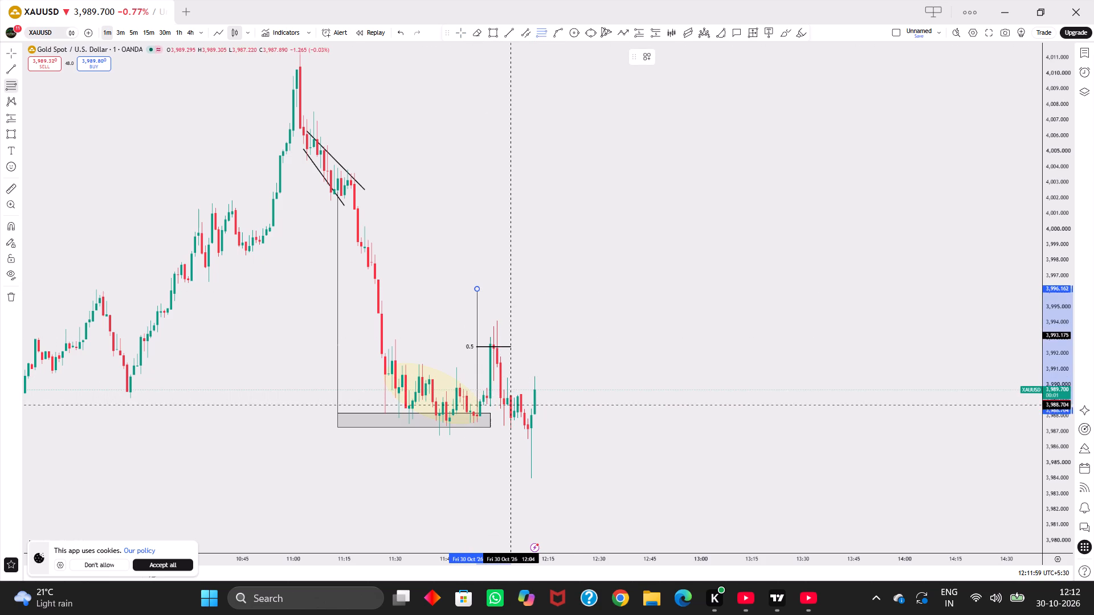
pyautogui.click(517, 416)
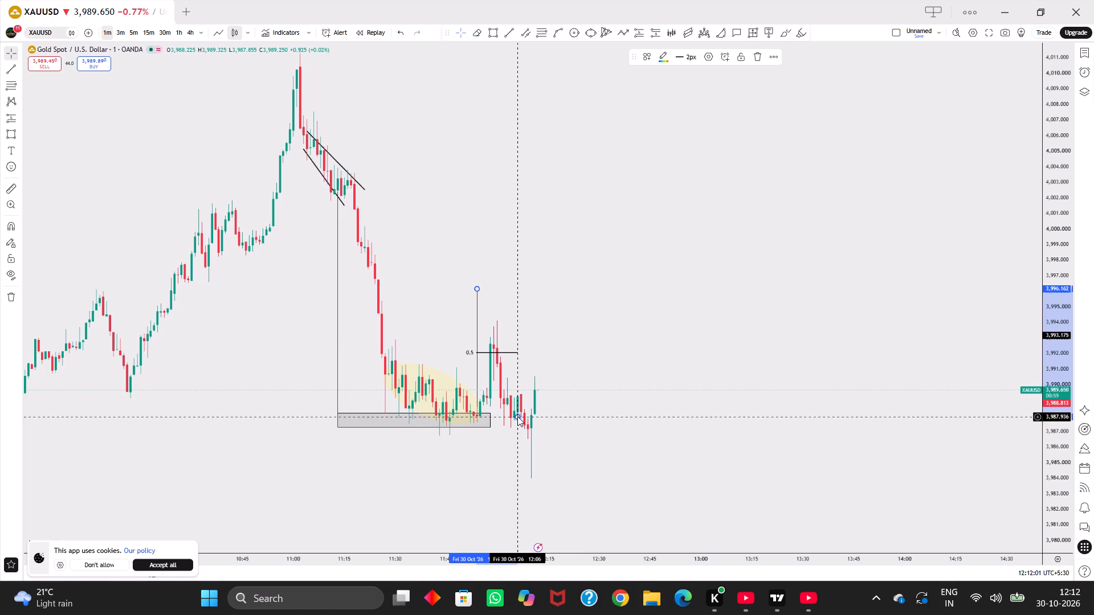
# Draw a thin flat rectangle along the Fib 0.5 level, from about 3,992.1 at 11:54 to about 3,991.7 at 12:07.
pyautogui.moveTo(579, 401); pyautogui.dragTo(563, 387)
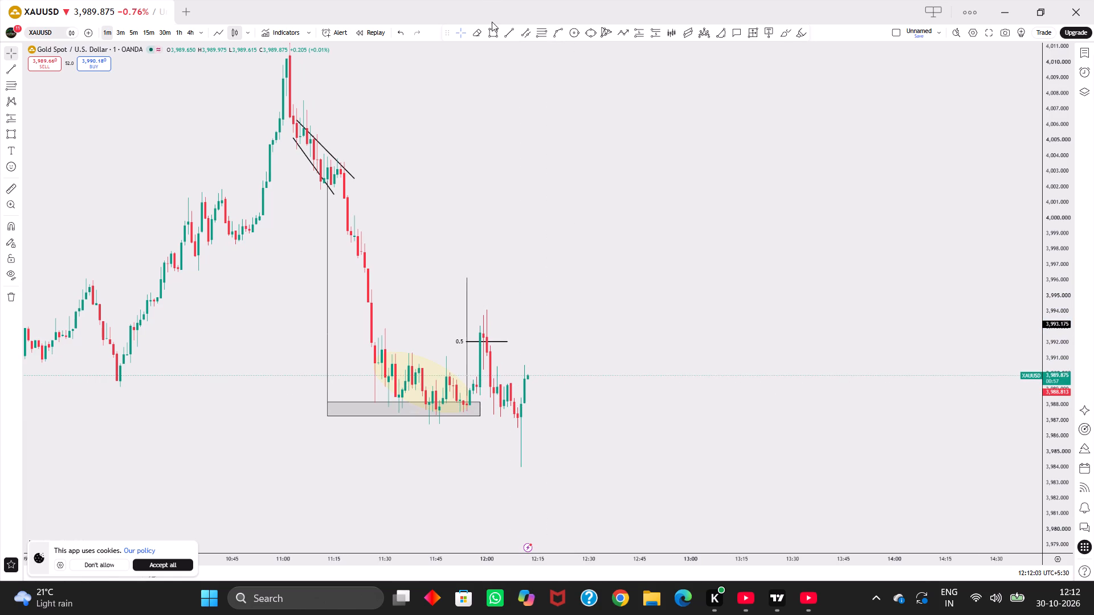
pyautogui.click(493, 30)
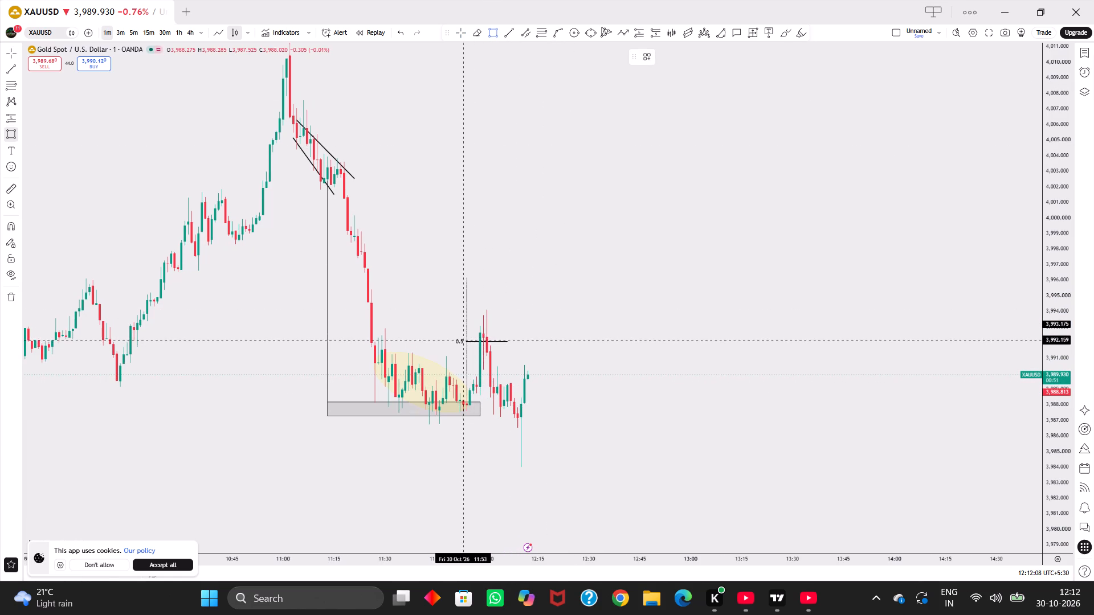
pyautogui.moveTo(466, 341); pyautogui.dragTo(481, 346)
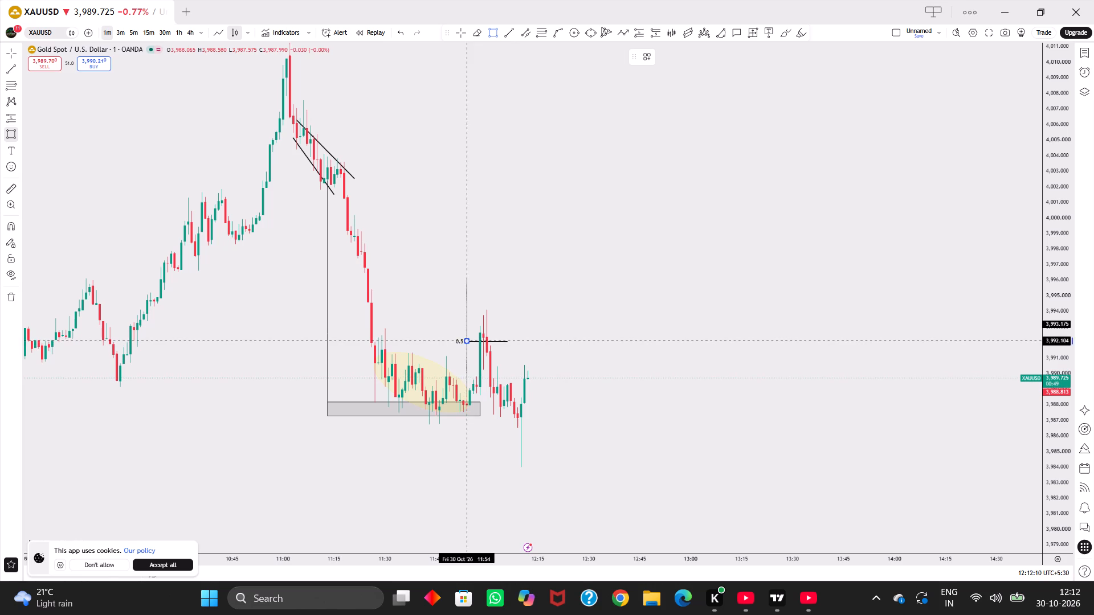
pyautogui.moveTo(481, 346); pyautogui.dragTo(511, 347)
pyautogui.click(511, 347)
# Erase the Fib retracement anchored at the top of the 11:54 vertical line.
pyautogui.moveTo(564, 346); pyautogui.dragTo(548, 341)
pyautogui.click(477, 30)
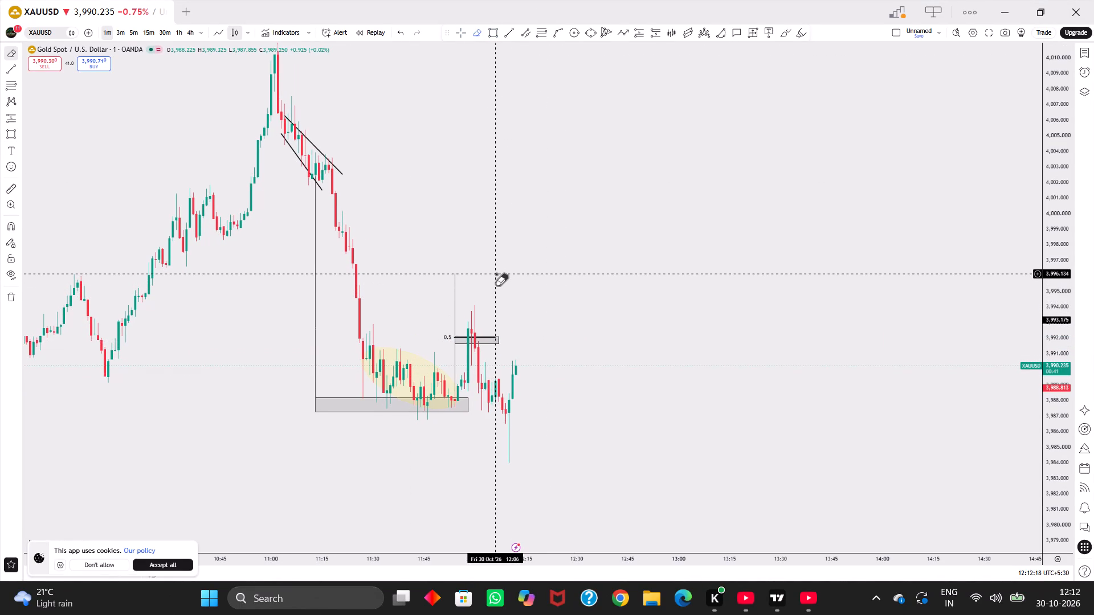
pyautogui.click(457, 273)
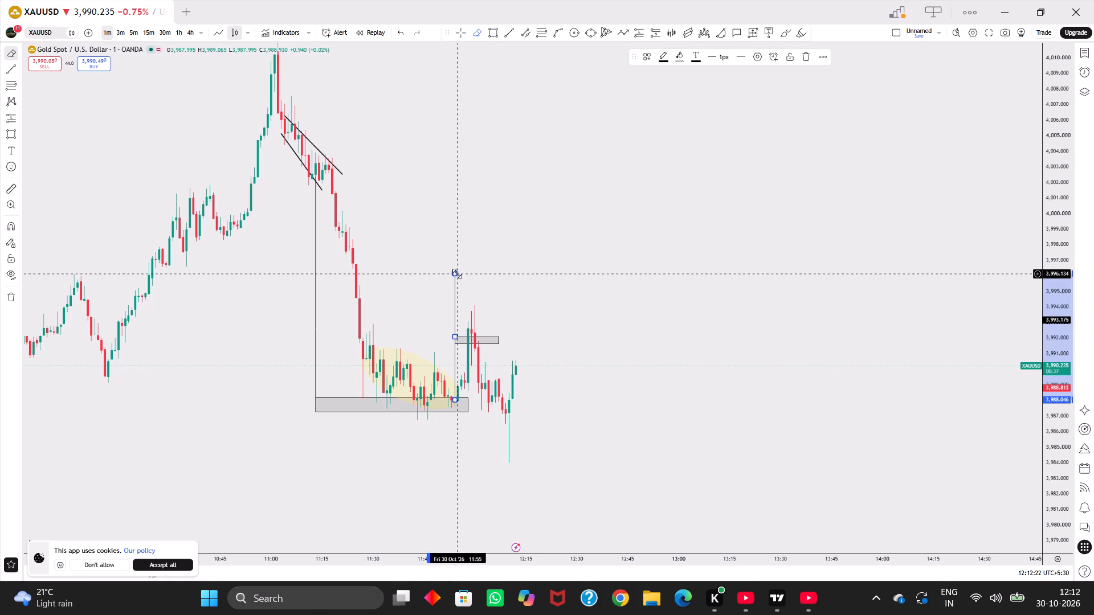
# Shorten the 11:54 vertical line so its upper end meets the thin rectangle at about 3,992.1.
pyautogui.click(455, 33)
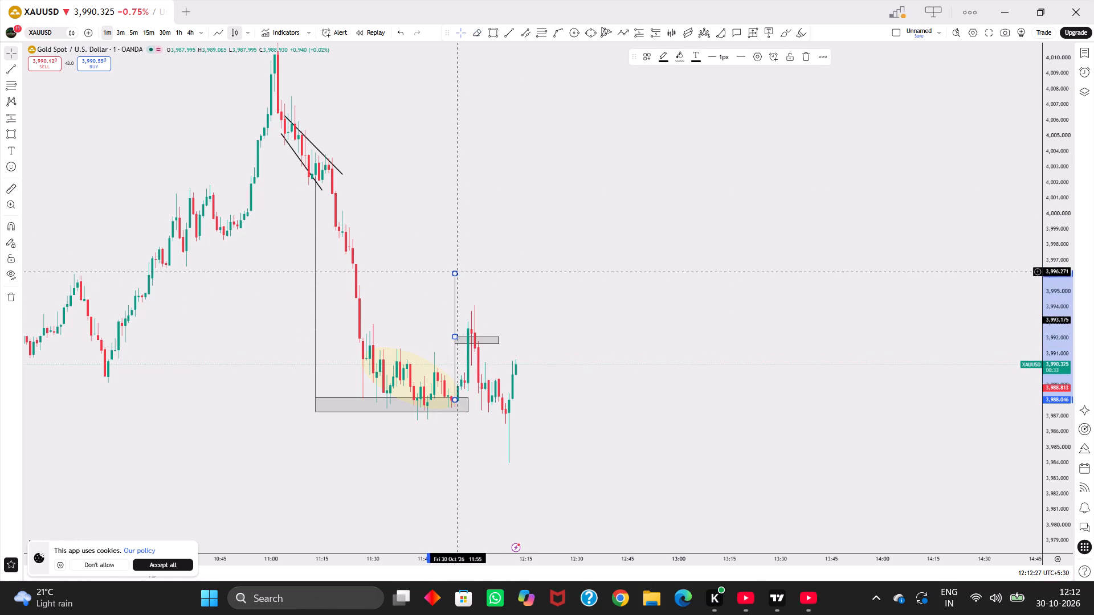
pyautogui.moveTo(455, 274); pyautogui.dragTo(455, 338)
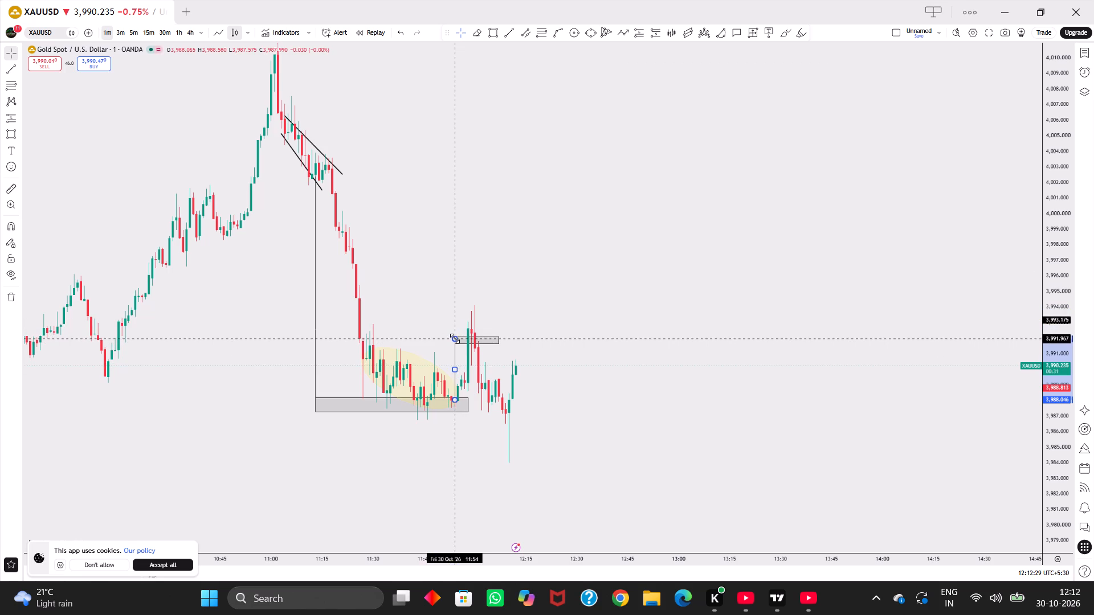
pyautogui.moveTo(455, 338); pyautogui.dragTo(454, 335)
# Draw a rectangle about 16 minutes wide and 8.1 points tall beside the 11:21 drop, and move it over the decline after the 12:00 spike.
pyautogui.moveTo(585, 339); pyautogui.dragTo(566, 270)
pyautogui.moveTo(566, 354); pyautogui.dragTo(560, 356)
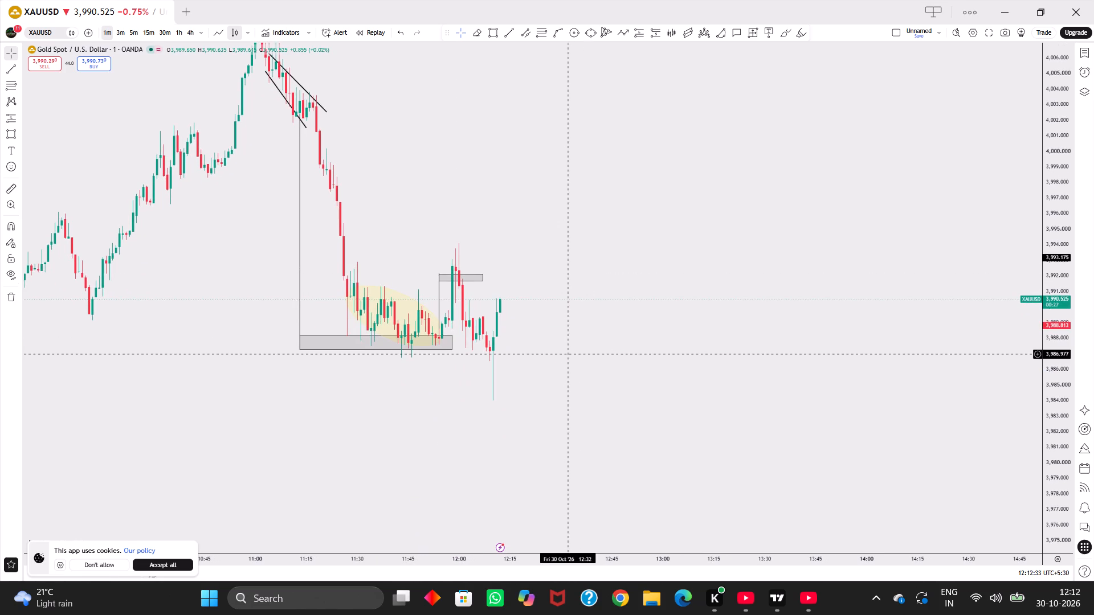
pyautogui.moveTo(560, 356); pyautogui.dragTo(545, 357)
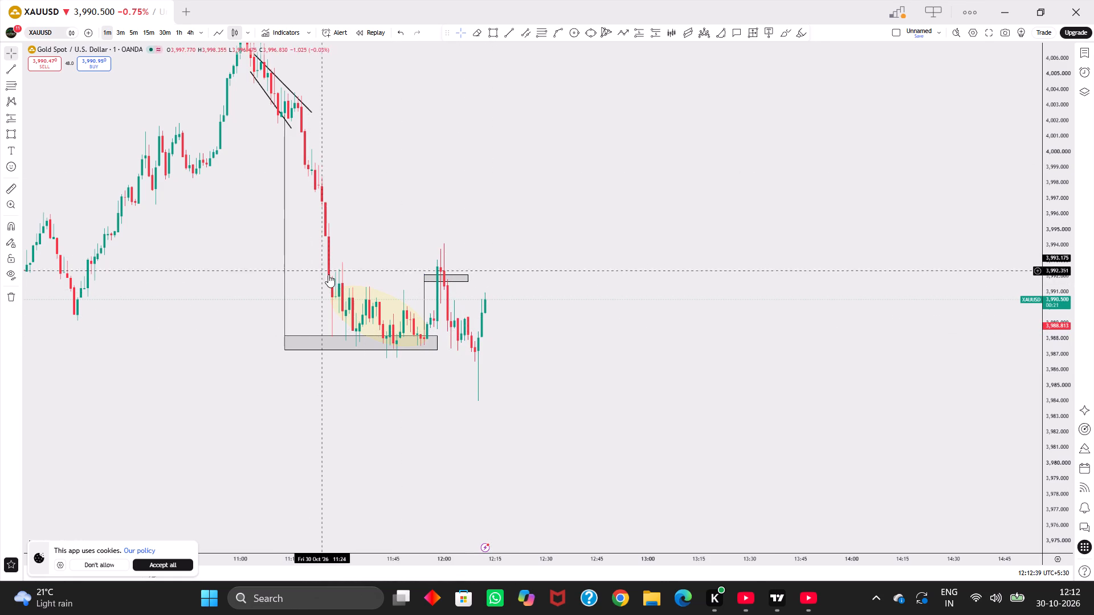
pyautogui.moveTo(436, 133); pyautogui.dragTo(435, 178)
pyautogui.click(489, 32)
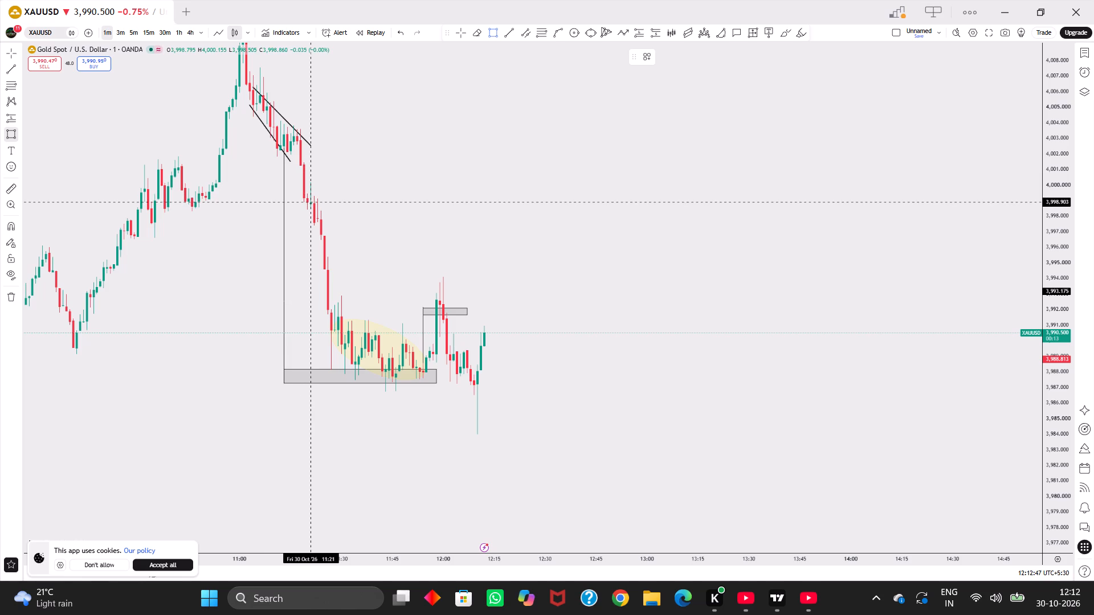
pyautogui.moveTo(309, 203); pyautogui.dragTo(376, 356)
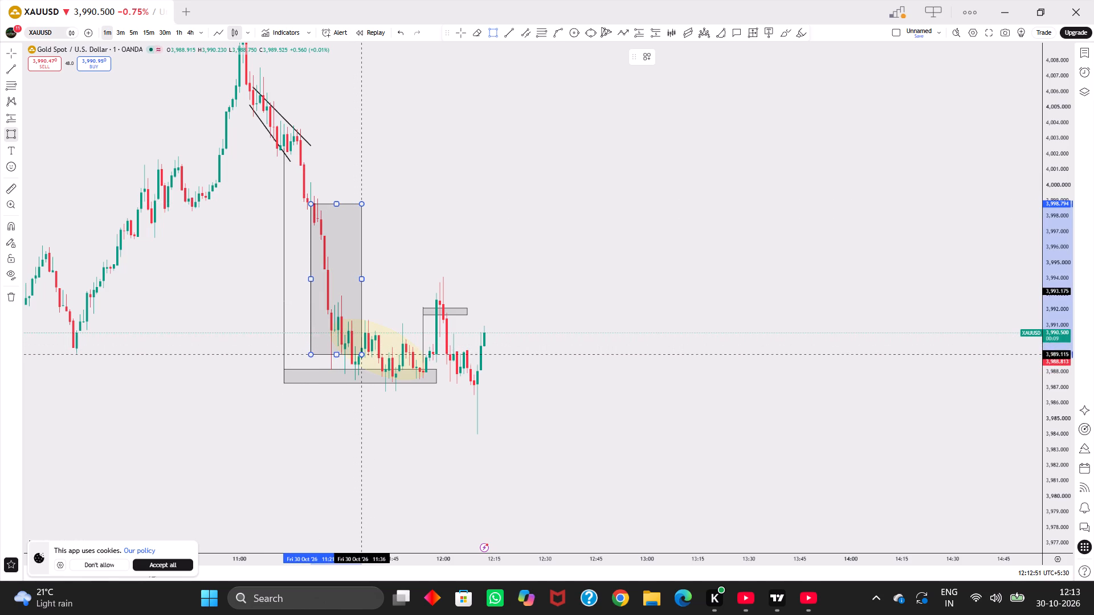
pyautogui.click(366, 329)
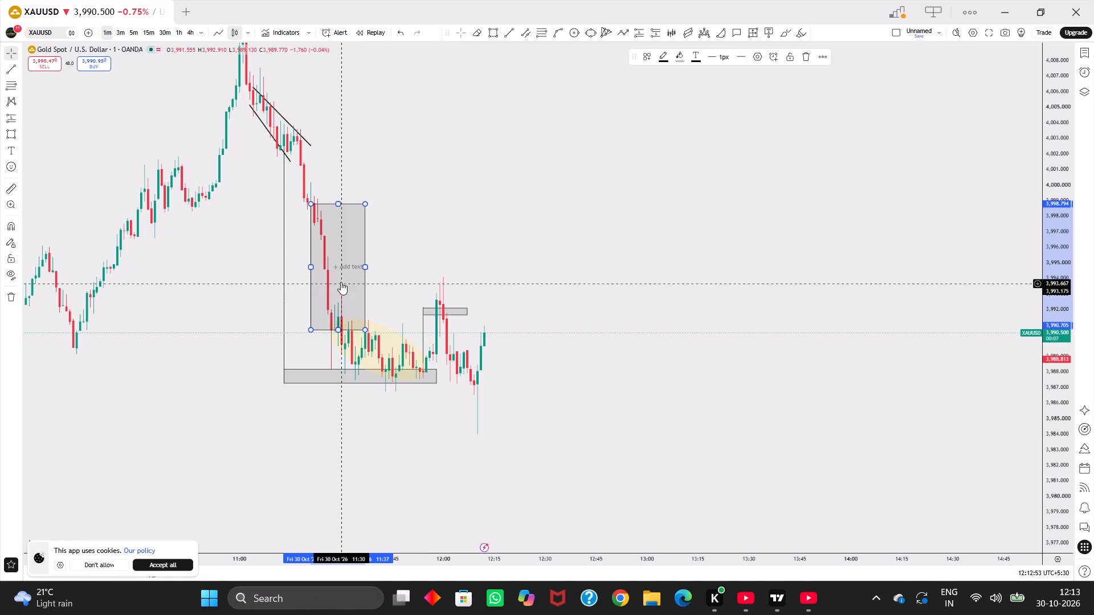
pyautogui.moveTo(341, 282); pyautogui.dragTo(456, 378)
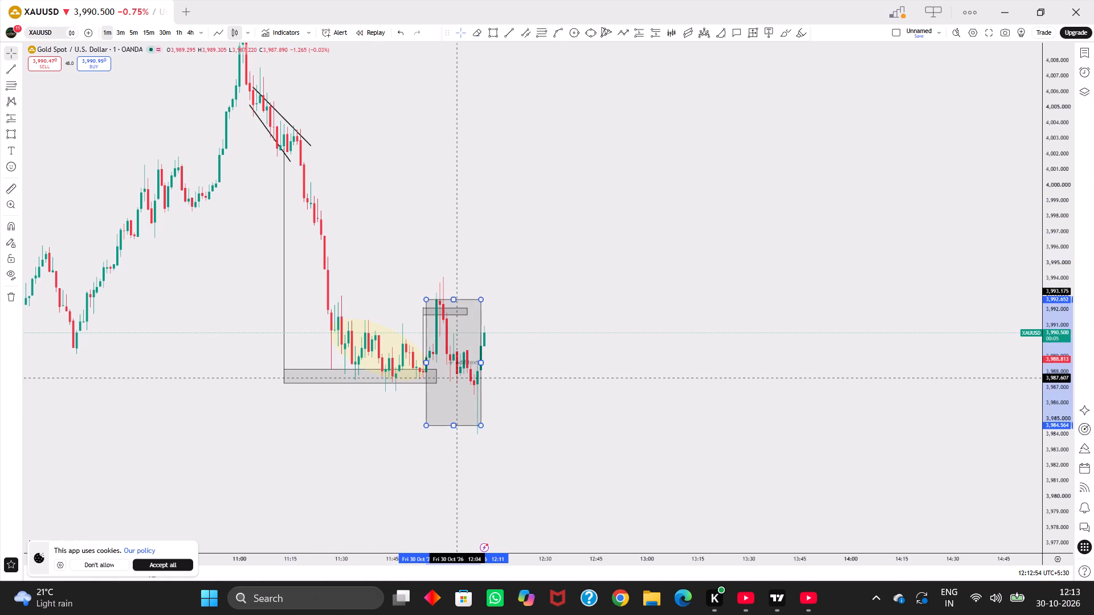
pyautogui.moveTo(456, 378); pyautogui.dragTo(456, 379)
# Narrow the moved rectangle to zero width at 11:59, forming a vertical line from about 3,992.7 to 3,984.6.
pyautogui.moveTo(605, 396); pyautogui.dragTo(596, 413)
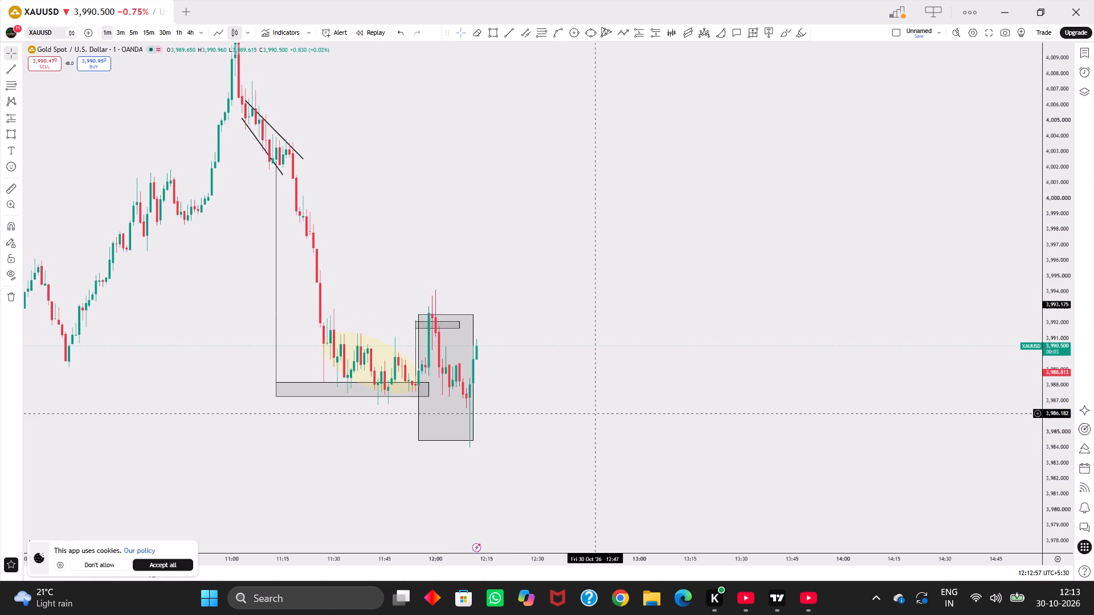
pyautogui.moveTo(528, 196); pyautogui.dragTo(495, 229)
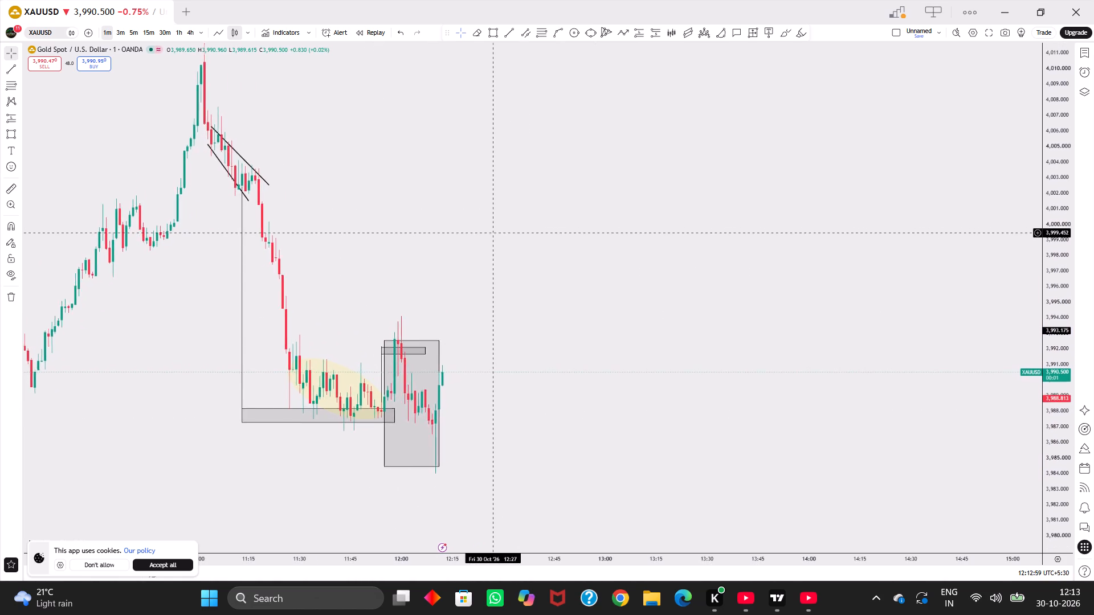
pyautogui.moveTo(495, 229); pyautogui.dragTo(500, 129)
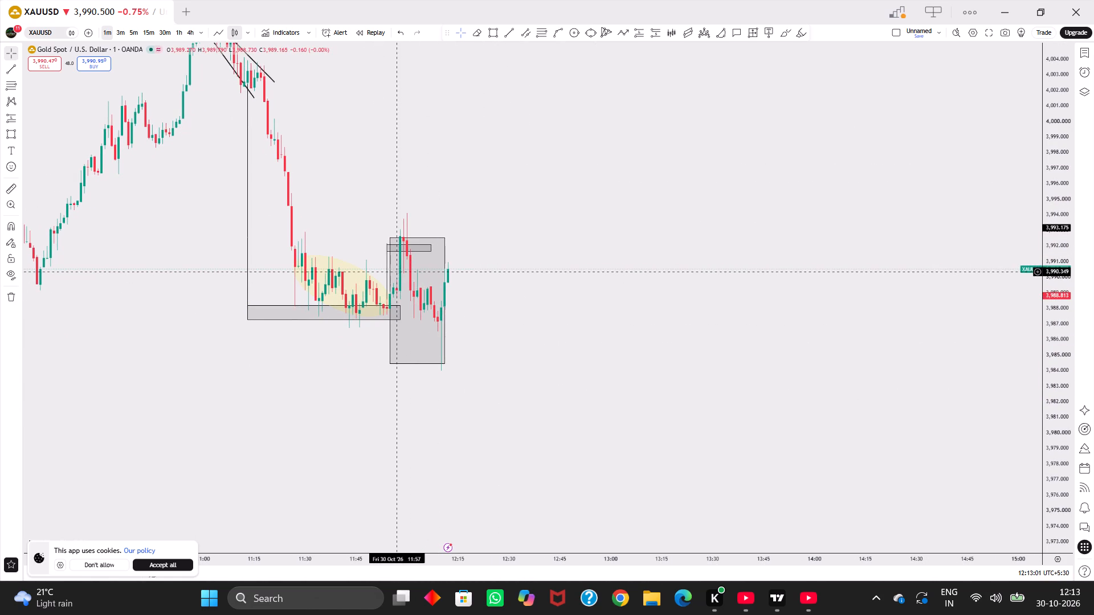
pyautogui.click(390, 269)
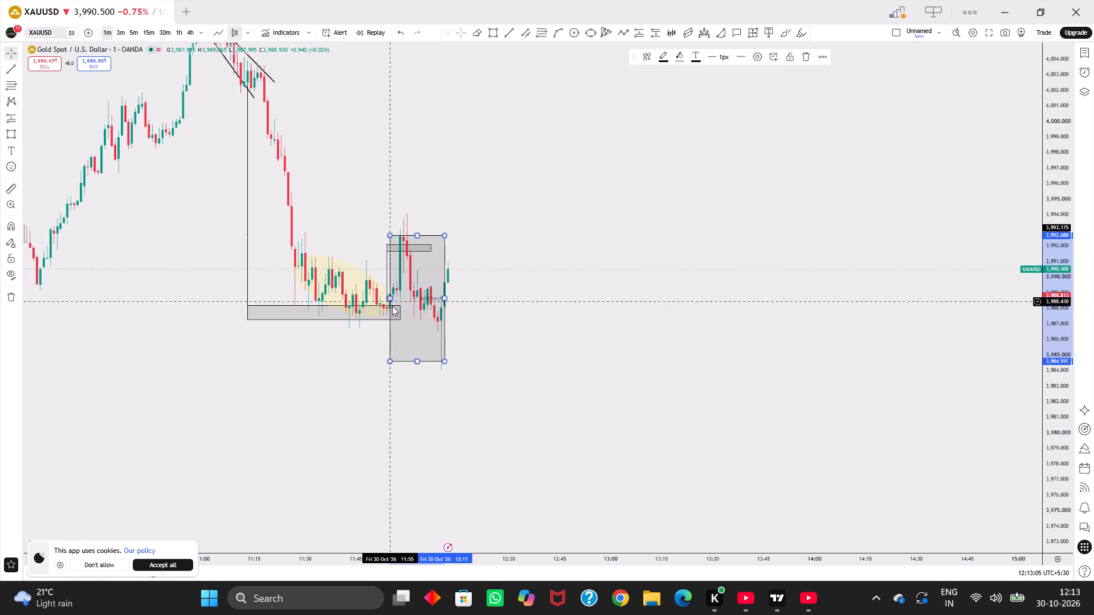
pyautogui.moveTo(391, 296); pyautogui.dragTo(407, 296)
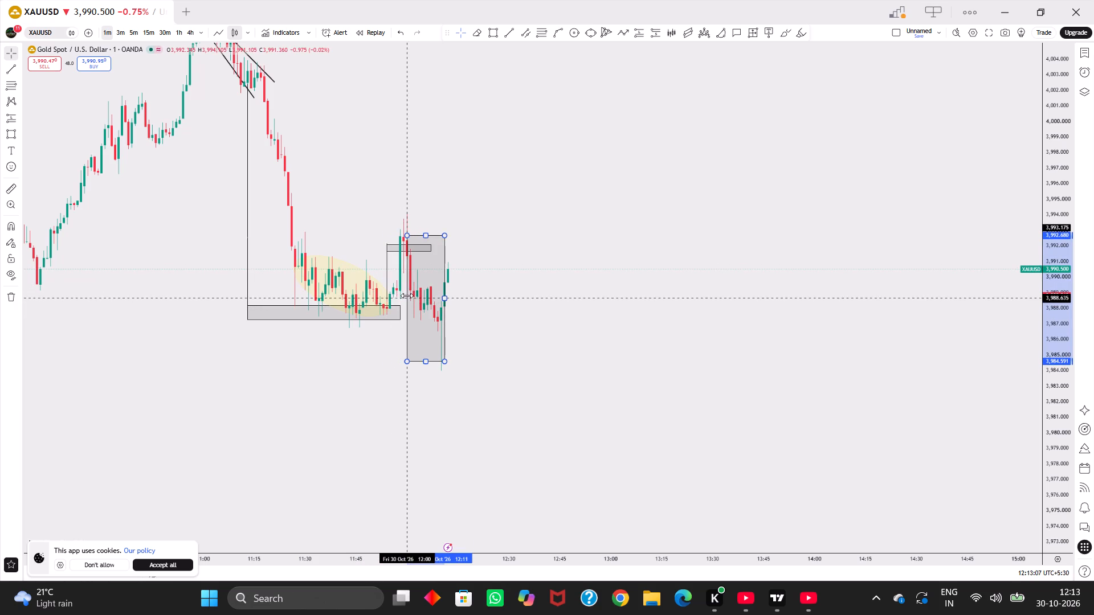
pyautogui.moveTo(407, 296); pyautogui.dragTo(403, 297)
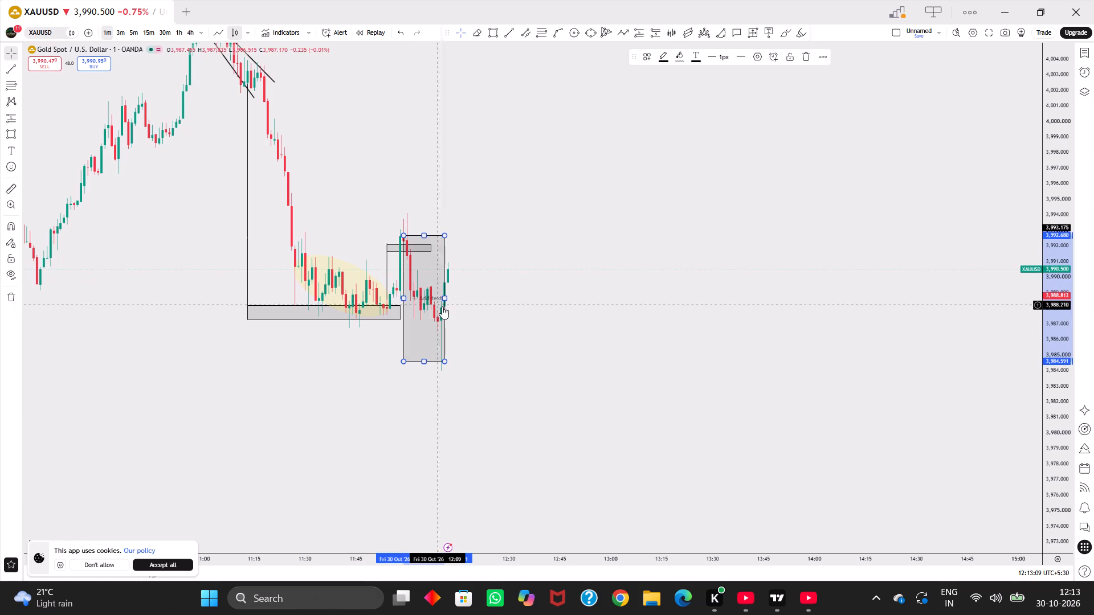
pyautogui.moveTo(447, 300); pyautogui.dragTo(407, 293)
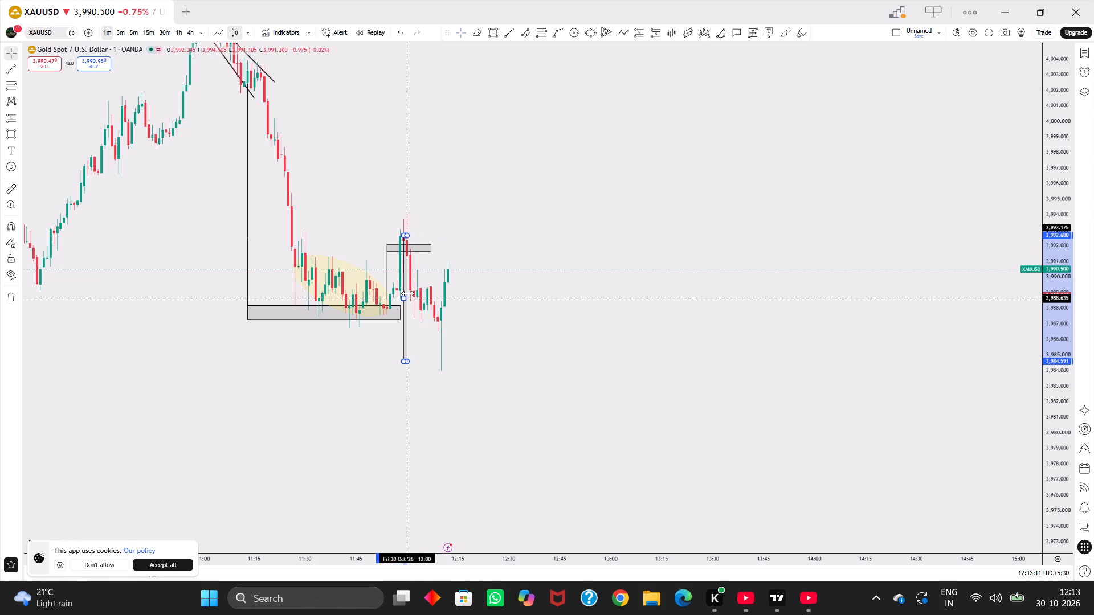
pyautogui.moveTo(407, 293); pyautogui.dragTo(403, 293)
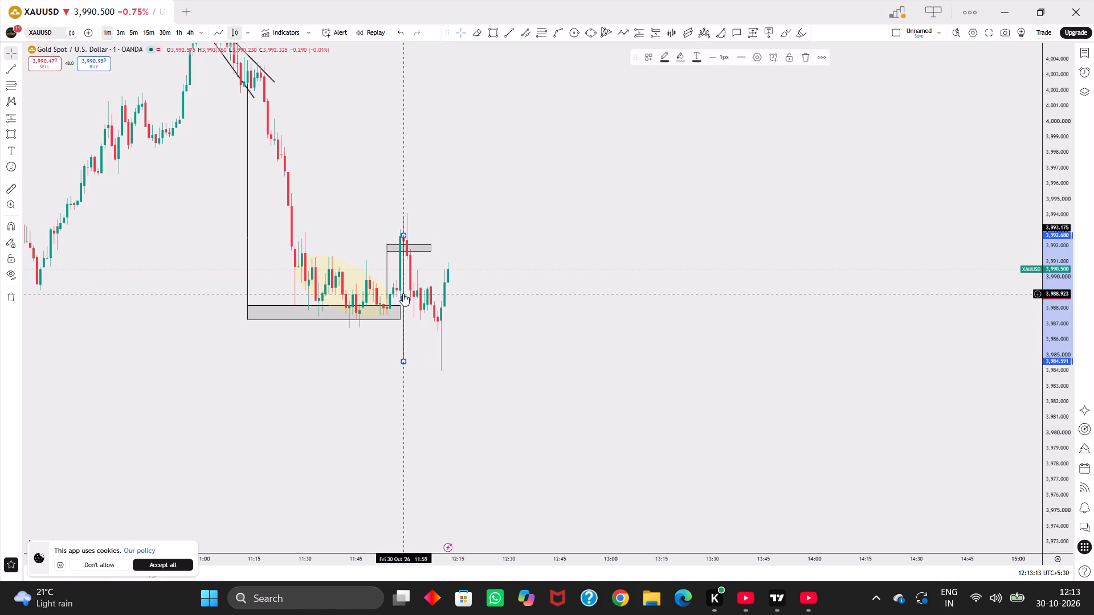
# Draw a thin flat rectangle at the foot of the 11:59 vertical line, from about 3,984.5 to about 3,985.0 at 12:16.
pyautogui.moveTo(491, 326); pyautogui.dragTo(473, 353)
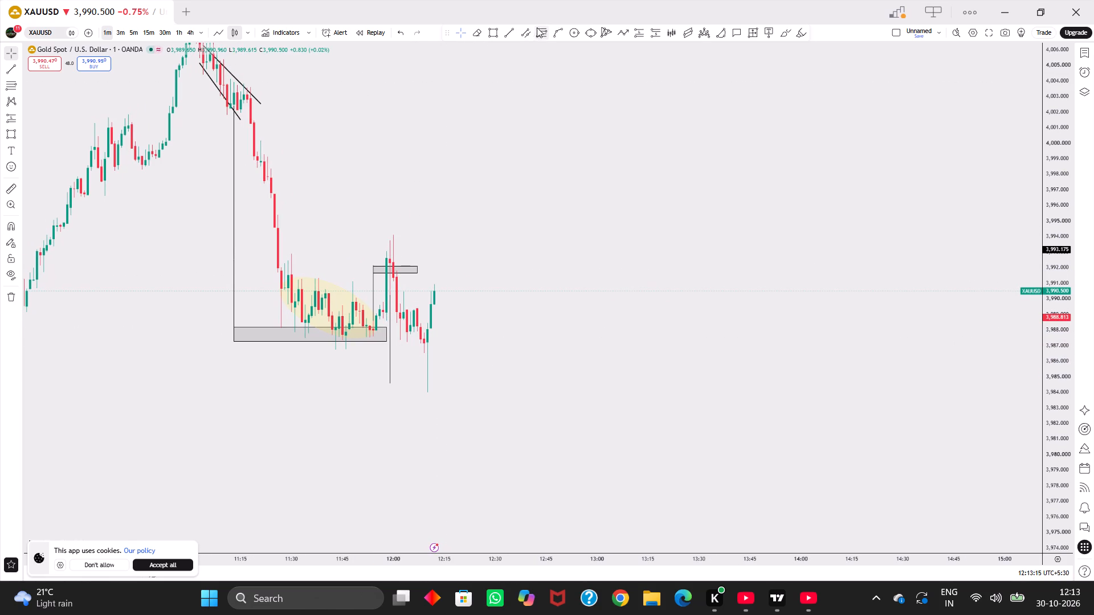
pyautogui.click(486, 31)
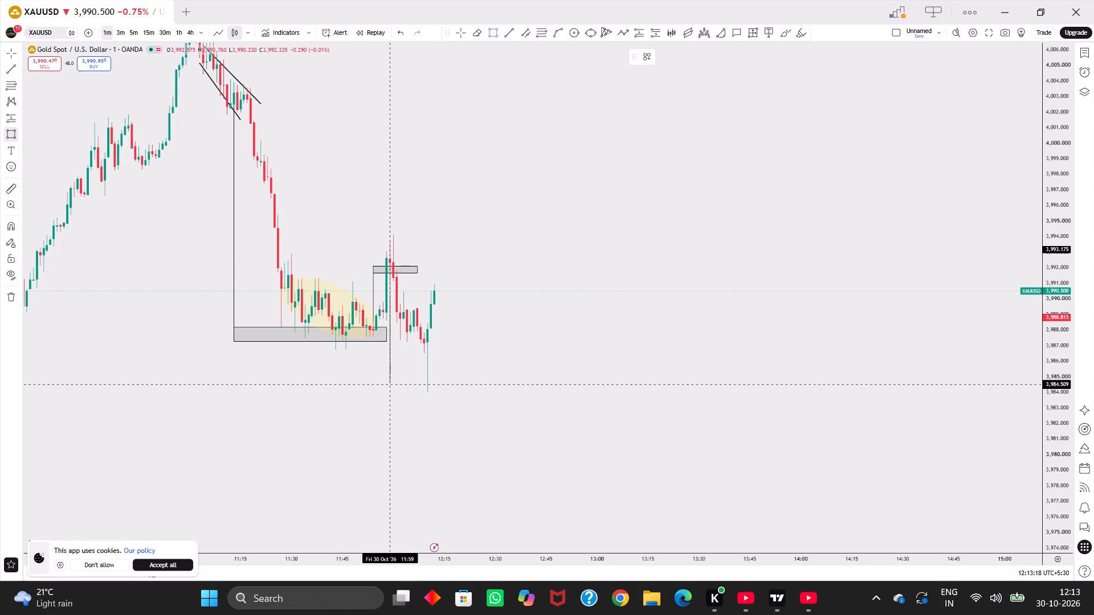
pyautogui.moveTo(389, 384); pyautogui.dragTo(449, 376)
pyautogui.click(449, 376)
# Place a long position at 12:11 with entry at 3,989.664 and raise its target to about 4,004.4.
pyautogui.moveTo(520, 362); pyautogui.dragTo(510, 364)
pyautogui.click(639, 29)
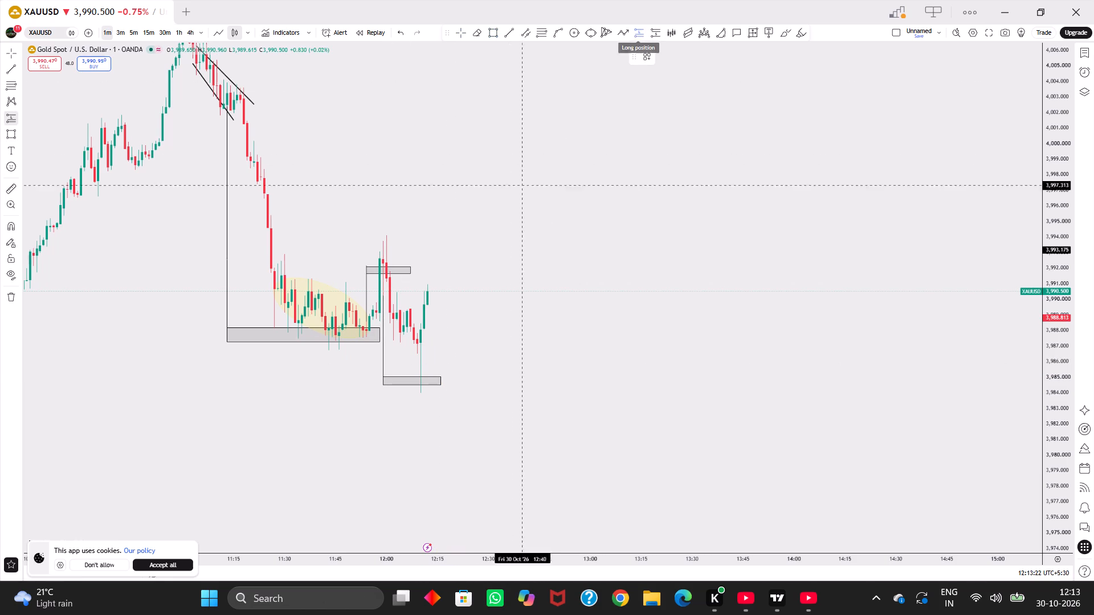
pyautogui.click(422, 304)
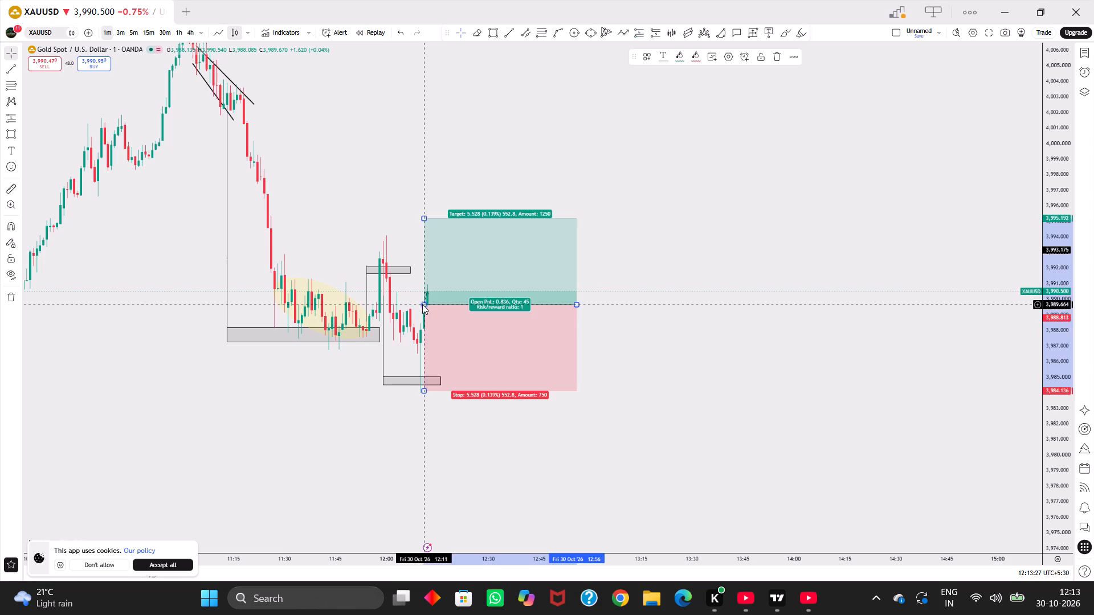
pyautogui.moveTo(426, 218); pyautogui.dragTo(433, 149)
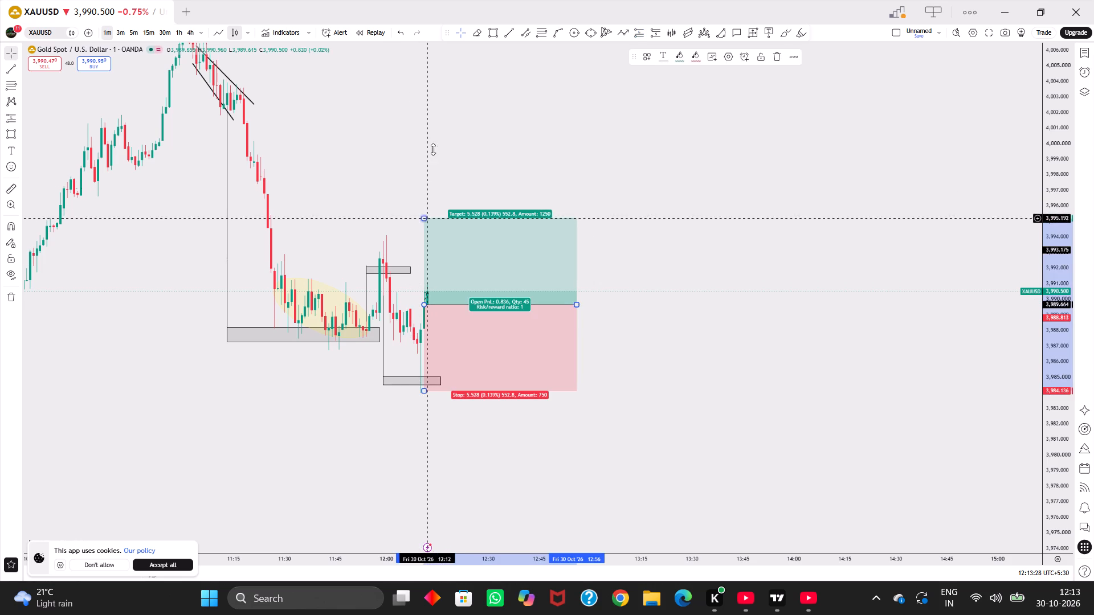
pyautogui.moveTo(433, 149); pyautogui.dragTo(456, 75)
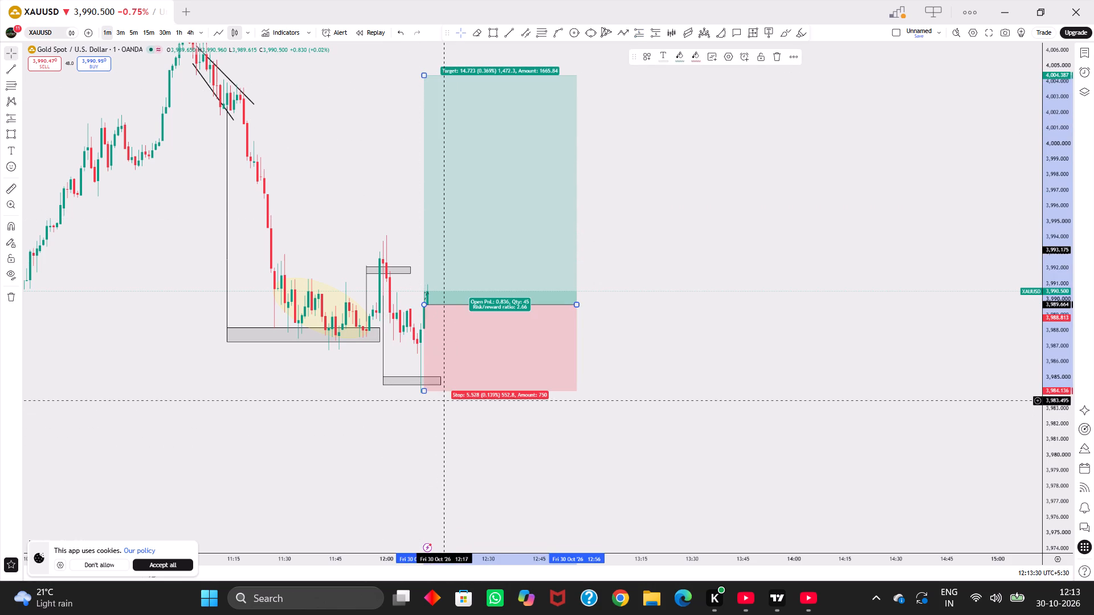
# Tighten the long position's stop level to about 3,987.2.
pyautogui.moveTo(423, 388); pyautogui.dragTo(435, 347)
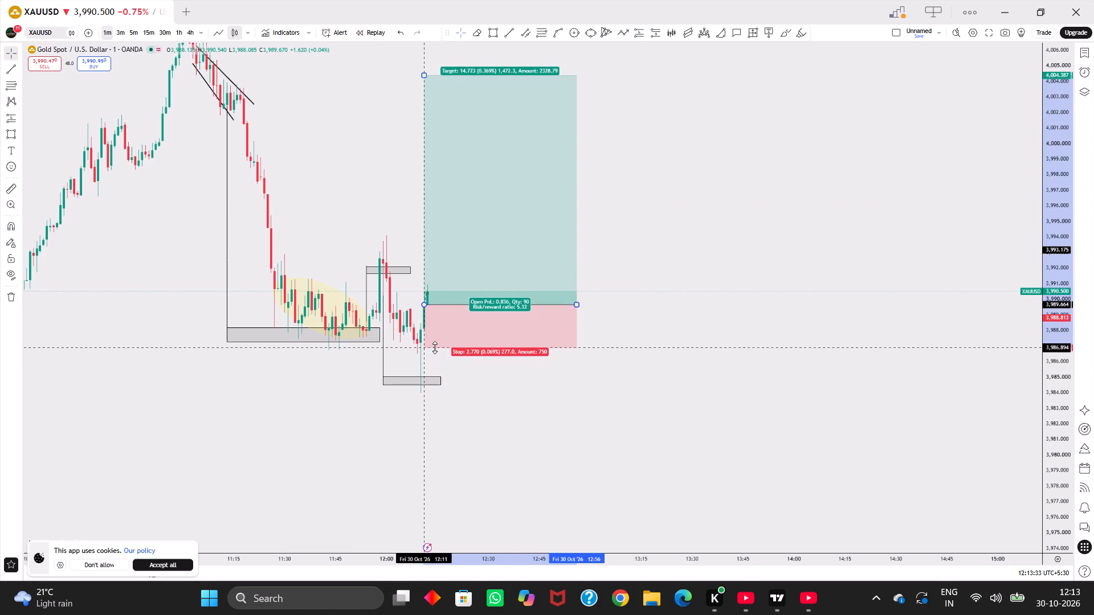
pyautogui.moveTo(435, 347); pyautogui.dragTo(435, 342)
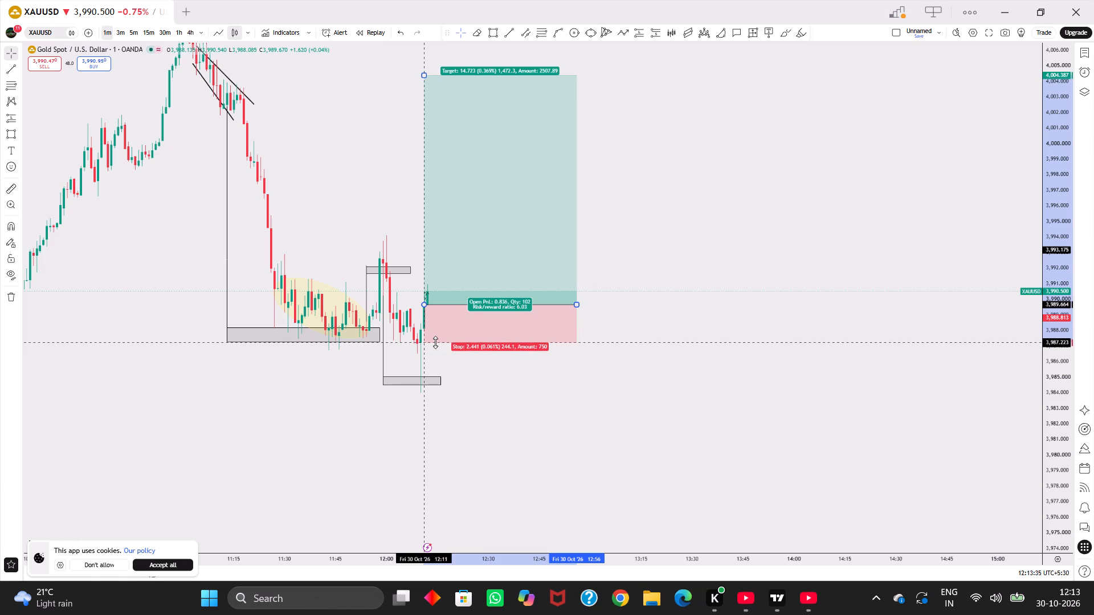
pyautogui.moveTo(435, 342); pyautogui.dragTo(435, 349)
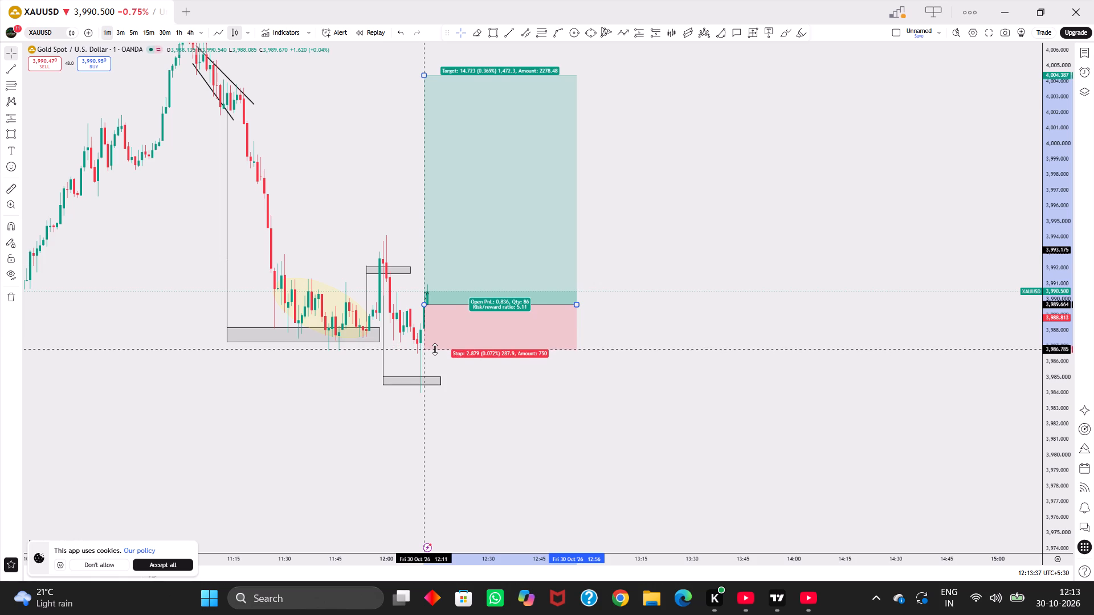
pyautogui.moveTo(435, 349); pyautogui.dragTo(434, 351)
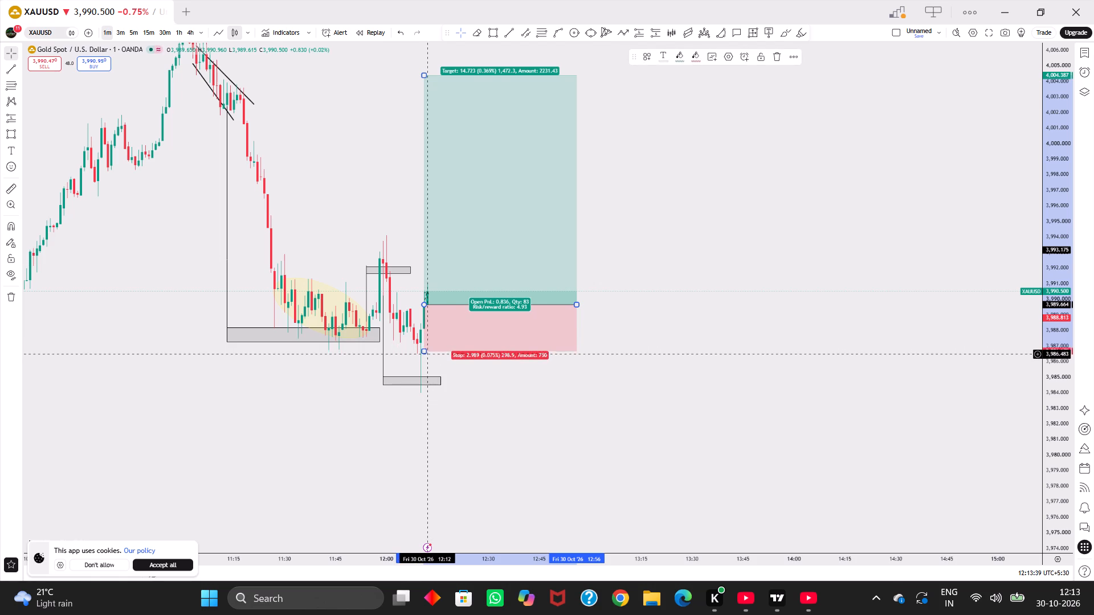
pyautogui.moveTo(424, 350); pyautogui.dragTo(427, 343)
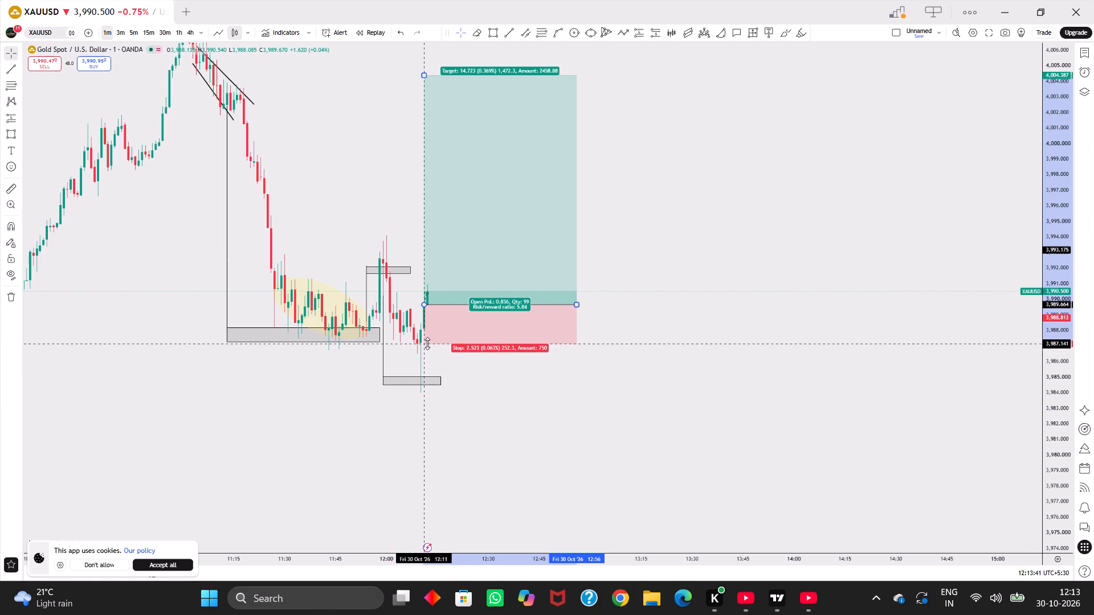
pyautogui.moveTo(427, 343); pyautogui.dragTo(427, 343)
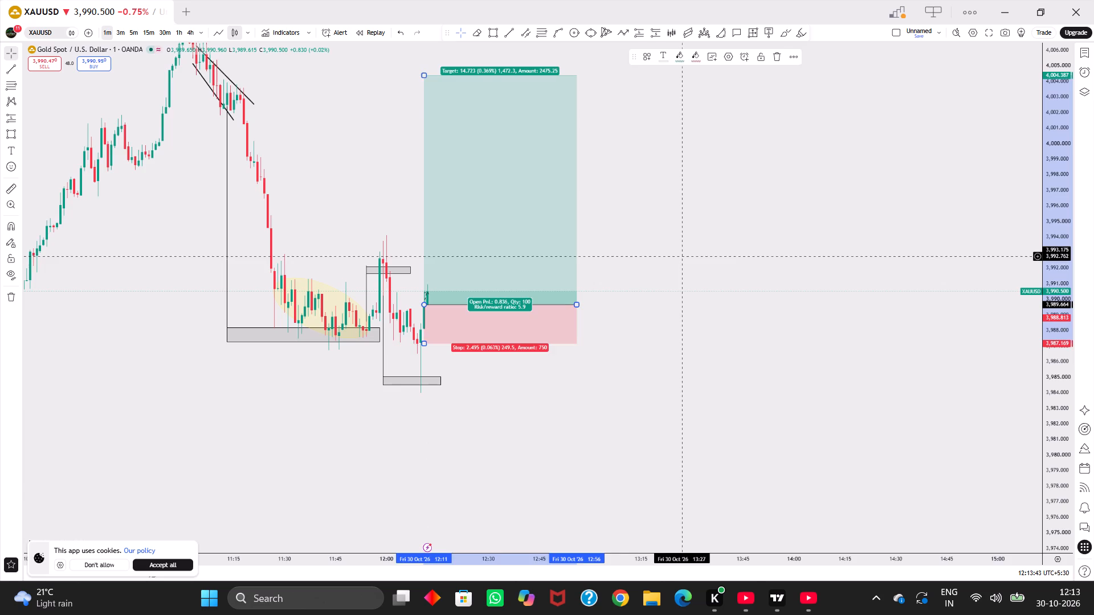
pyautogui.moveTo(680, 256); pyautogui.dragTo(653, 334)
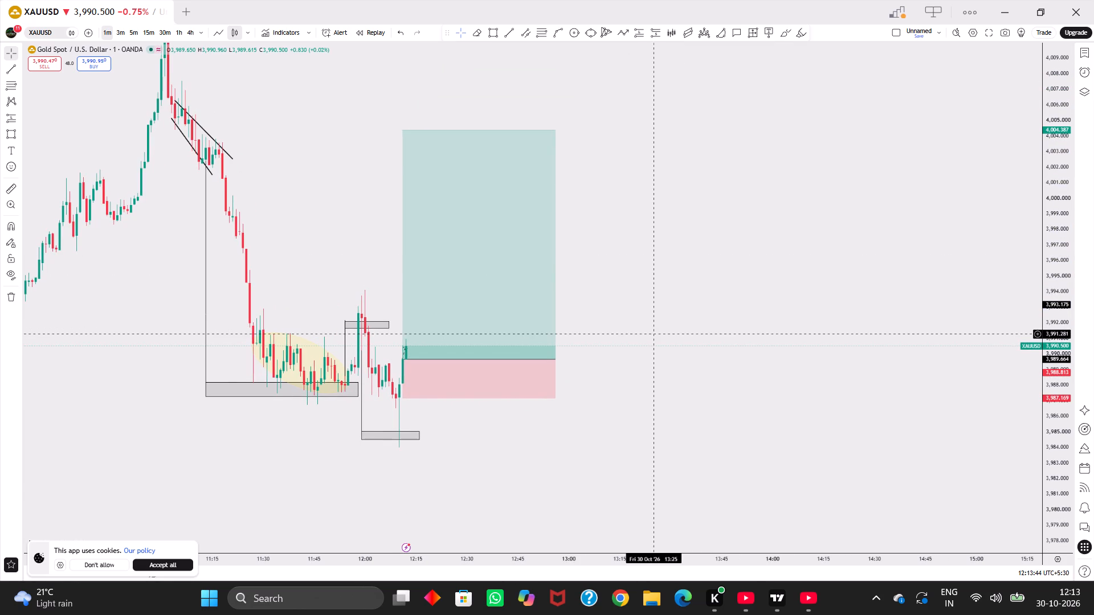
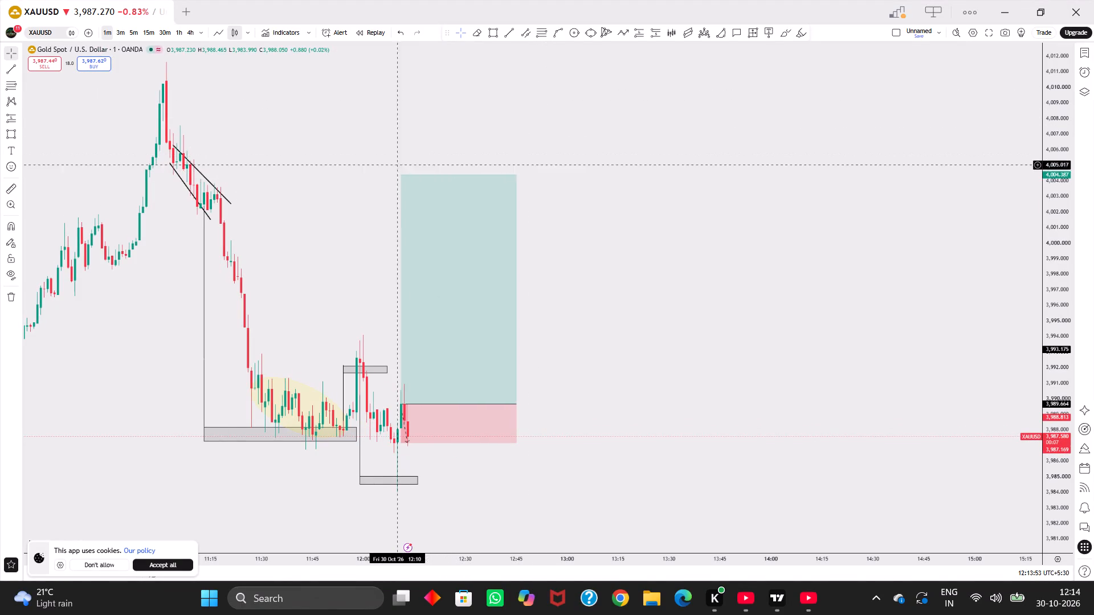
# Lower the long position's stop level to about 3,986.95.
pyautogui.moveTo(389, 173); pyautogui.dragTo(381, 138)
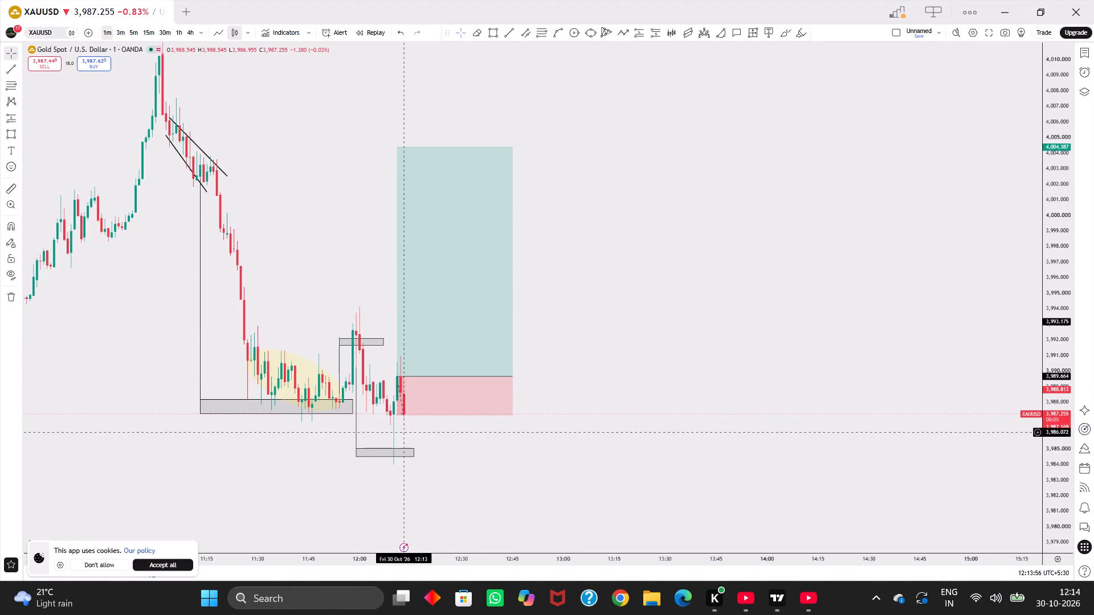
pyautogui.moveTo(395, 415); pyautogui.dragTo(387, 417)
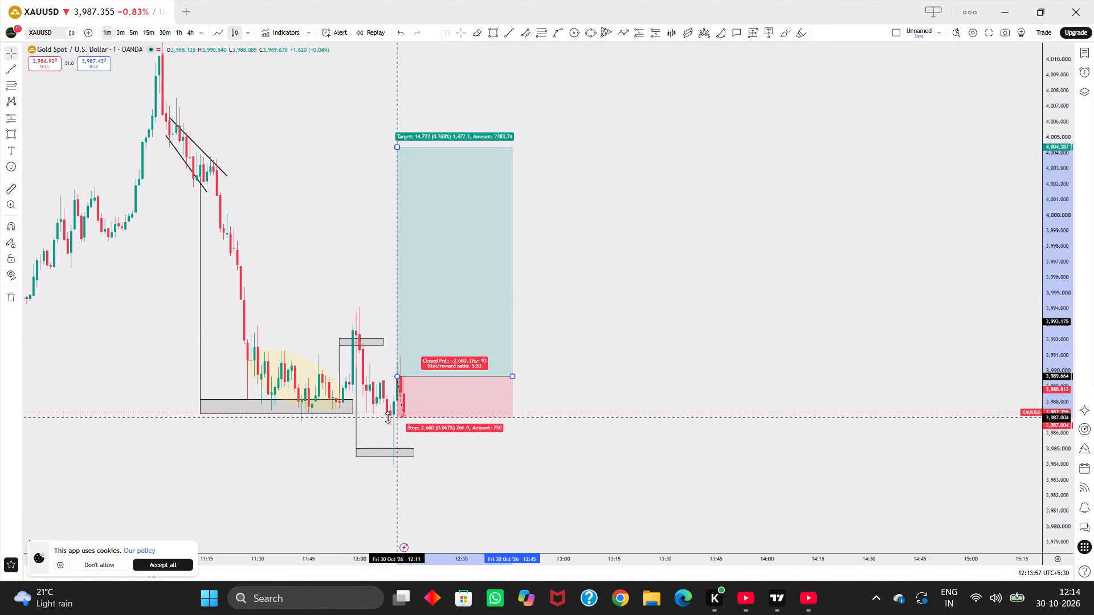
pyautogui.moveTo(387, 417); pyautogui.dragTo(383, 418)
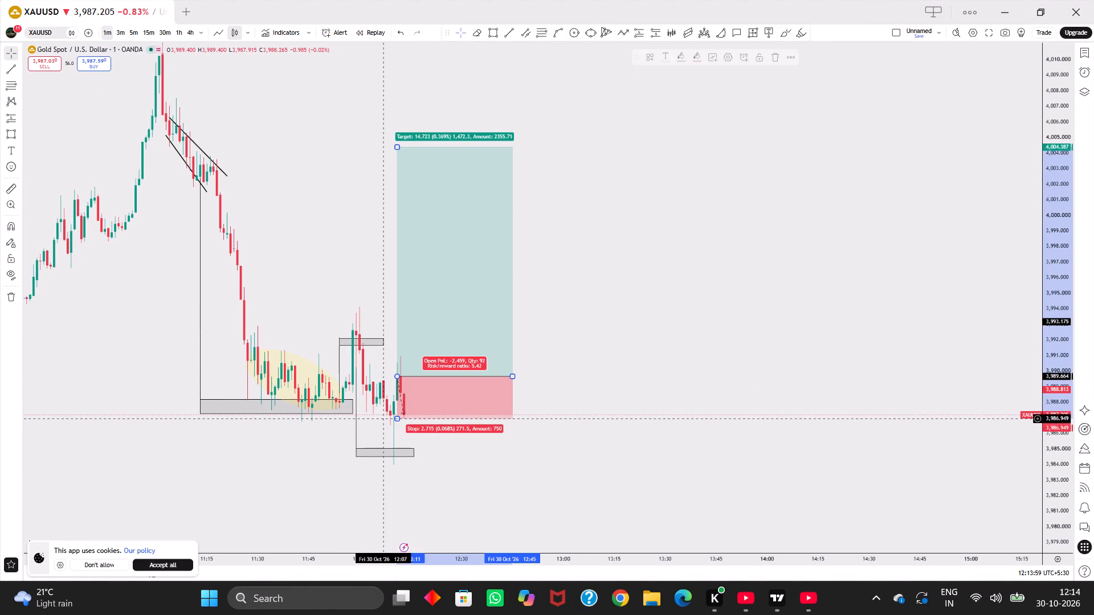
pyautogui.moveTo(634, 334); pyautogui.dragTo(654, 367)
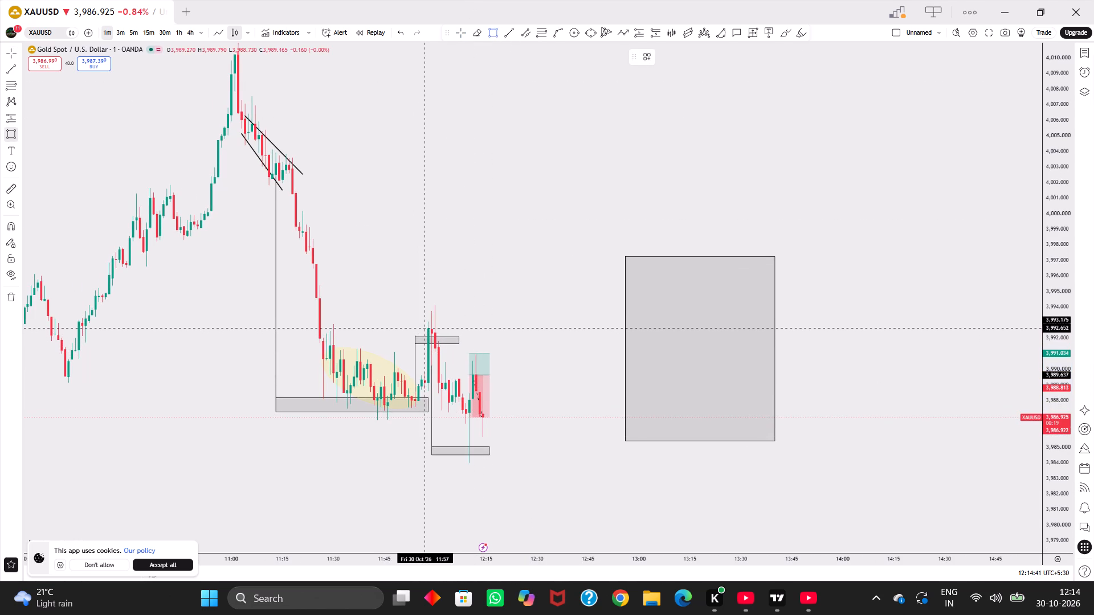
pyautogui.moveTo(428, 328); pyautogui.dragTo(474, 387)
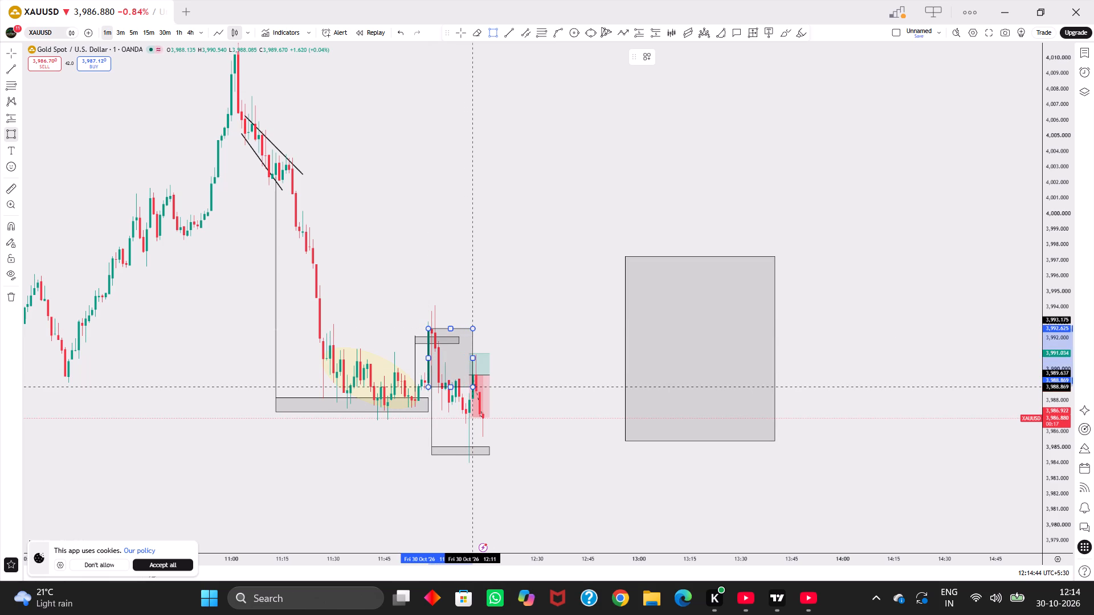
pyautogui.moveTo(474, 387); pyautogui.dragTo(473, 387)
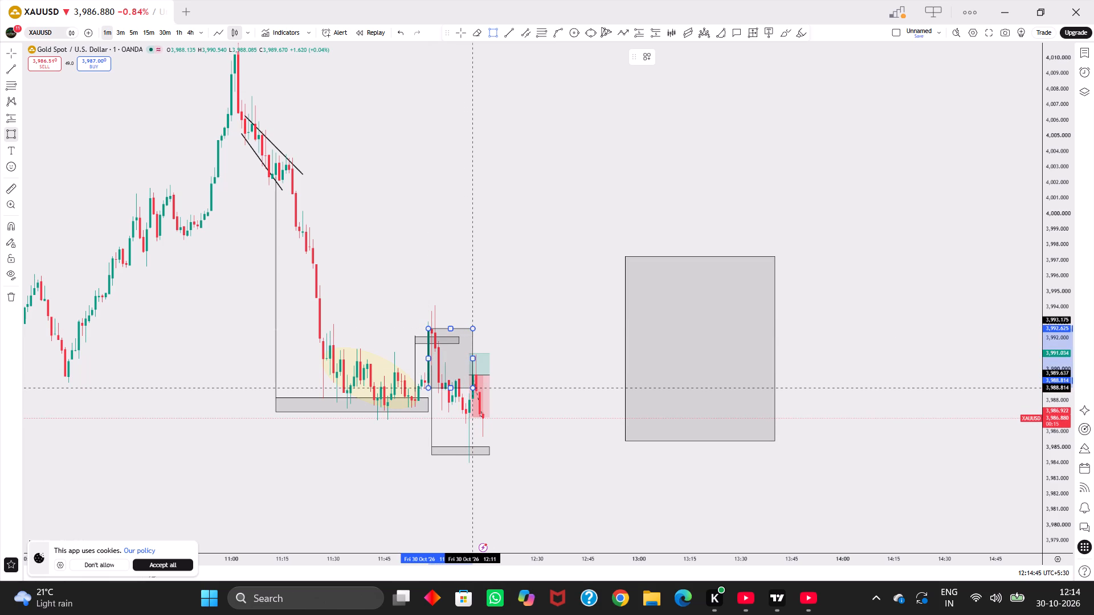
pyautogui.click(473, 387)
# Move the new rectangle onto the long position, starting at 12:10 and spanning about 3,989.6 to 3,985.8.
pyautogui.moveTo(463, 369); pyautogui.dragTo(504, 416)
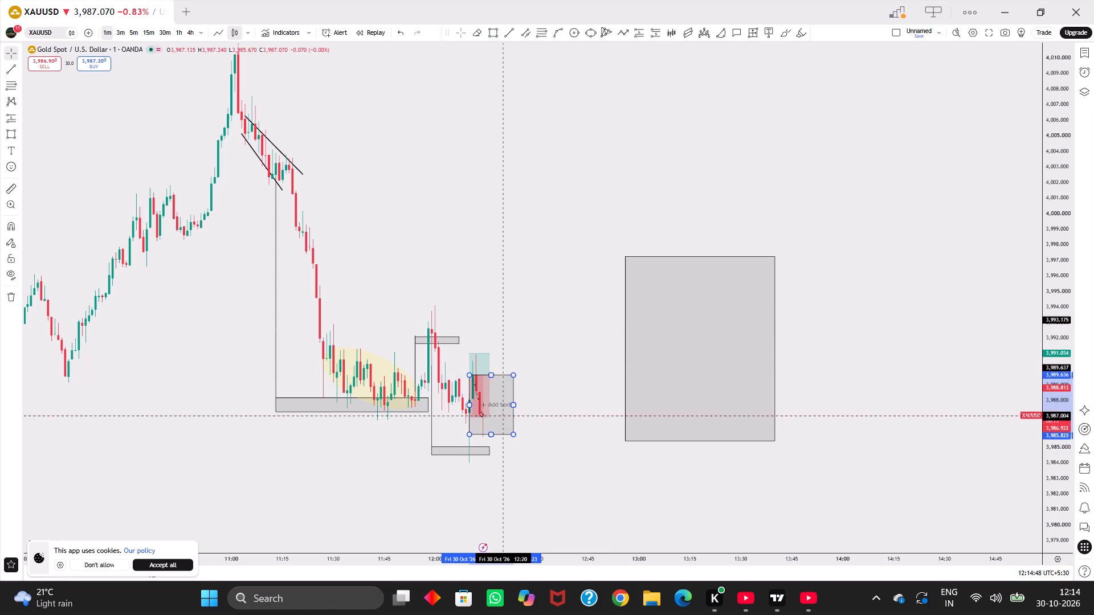
pyautogui.moveTo(504, 416); pyautogui.dragTo(503, 415)
# Narrow the moved rectangle to zero width at 12:11, forming a vertical line from about 3,989.7 to 3,985.9.
pyautogui.moveTo(530, 439); pyautogui.dragTo(511, 450)
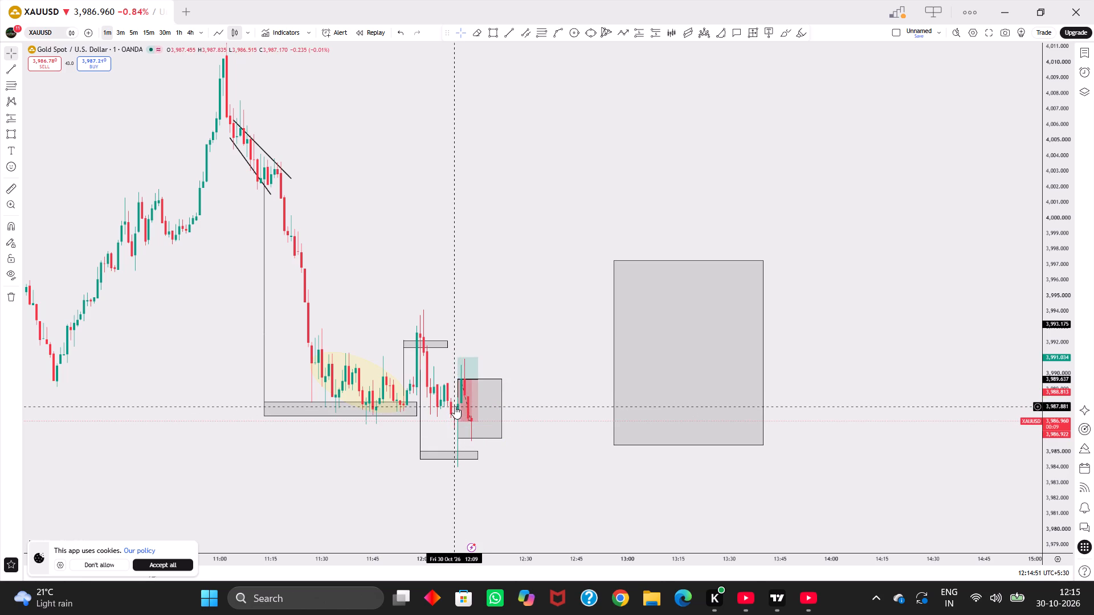
pyautogui.moveTo(456, 408); pyautogui.dragTo(460, 407)
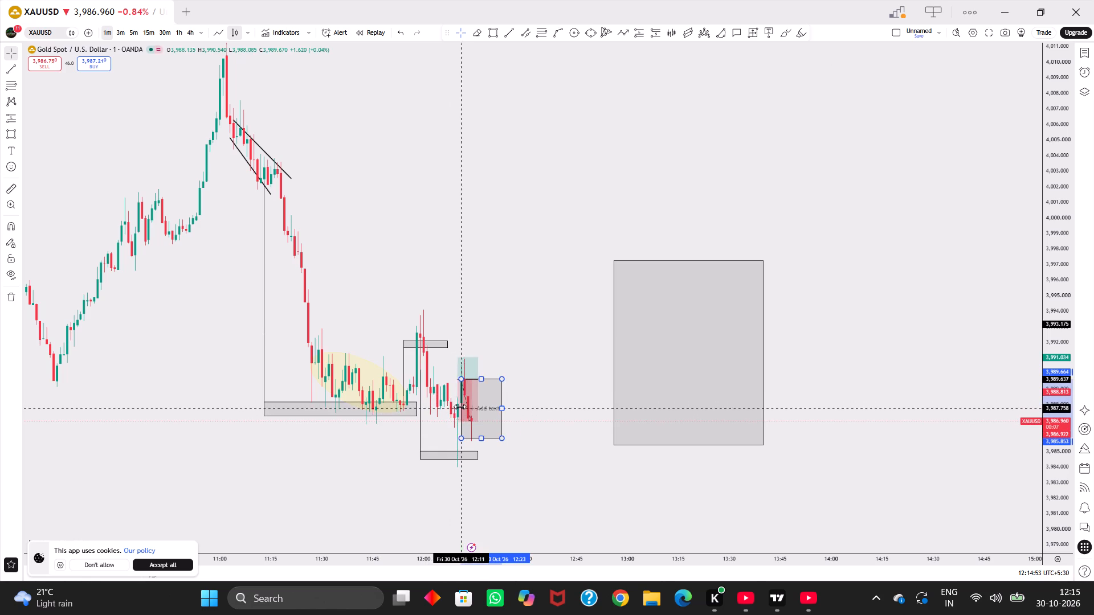
pyautogui.moveTo(460, 407); pyautogui.dragTo(464, 406)
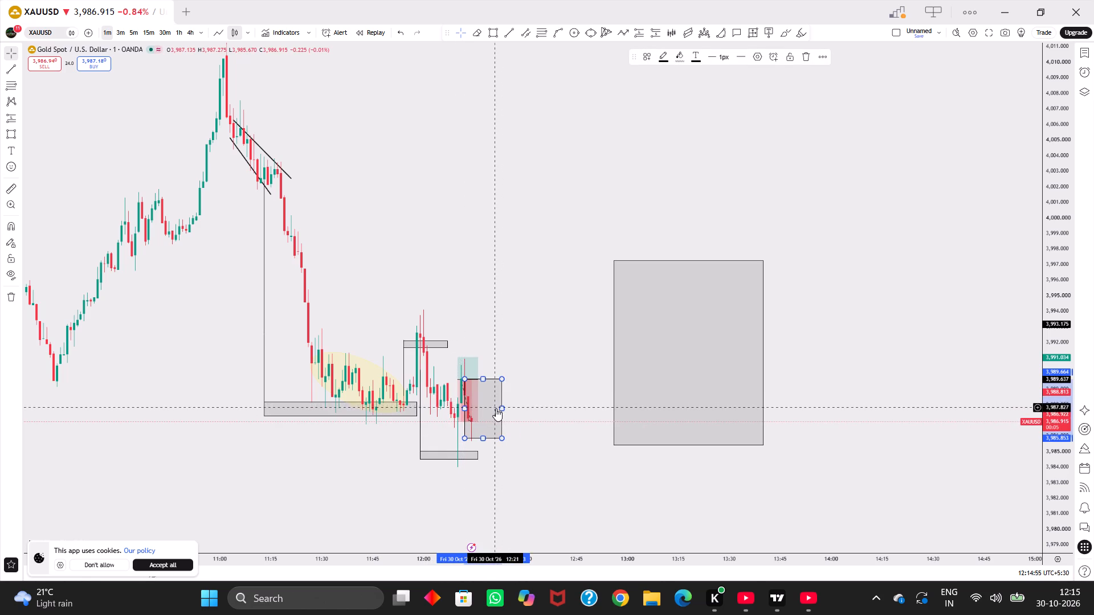
pyautogui.click(505, 409)
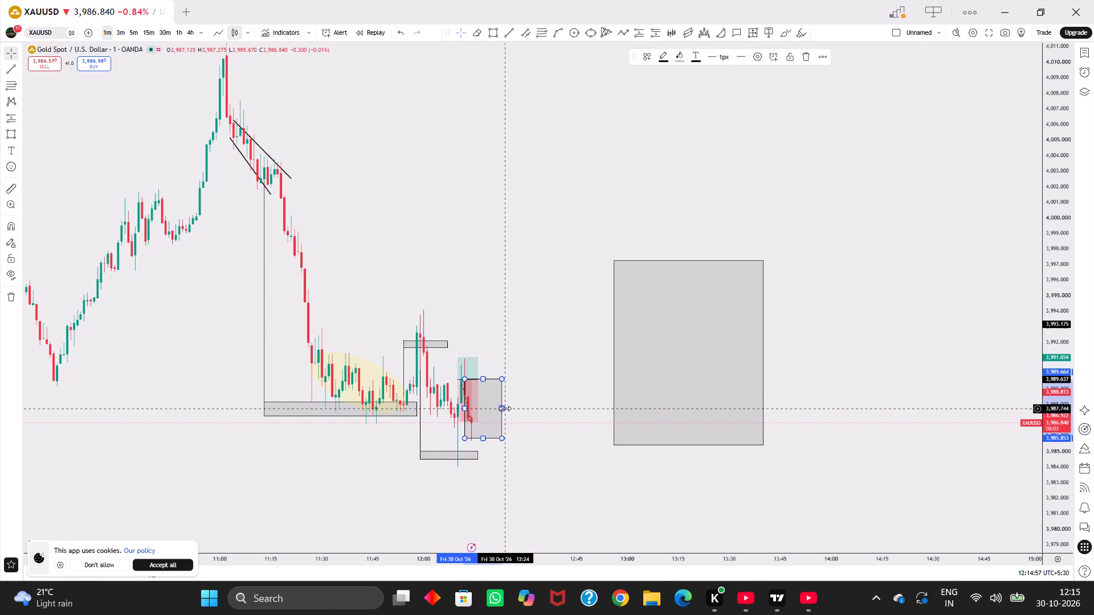
pyautogui.moveTo(504, 408); pyautogui.dragTo(459, 403)
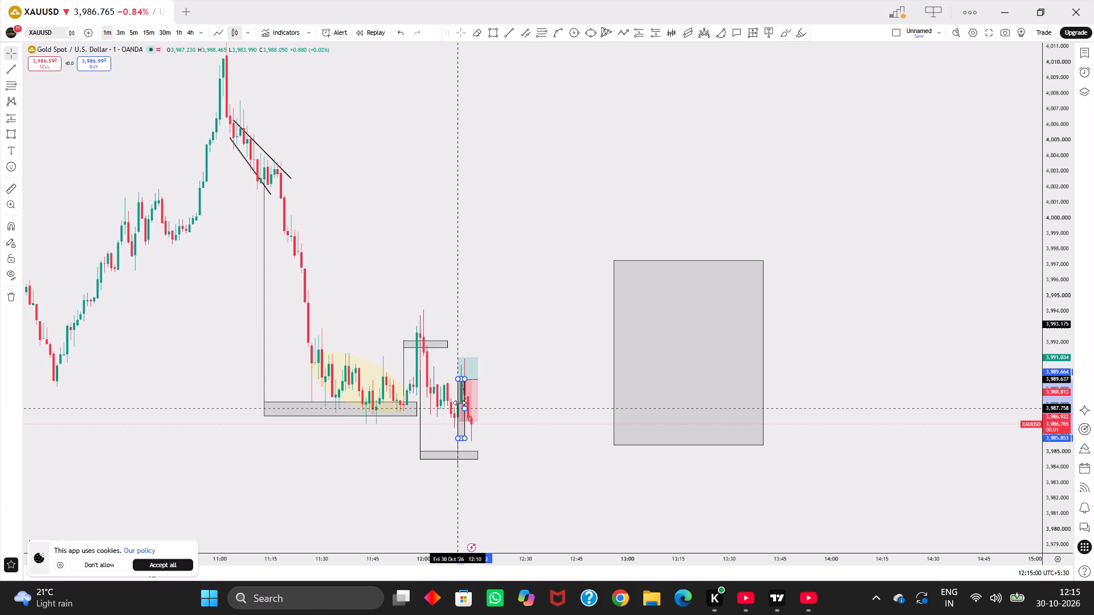
pyautogui.moveTo(459, 403); pyautogui.dragTo(467, 403)
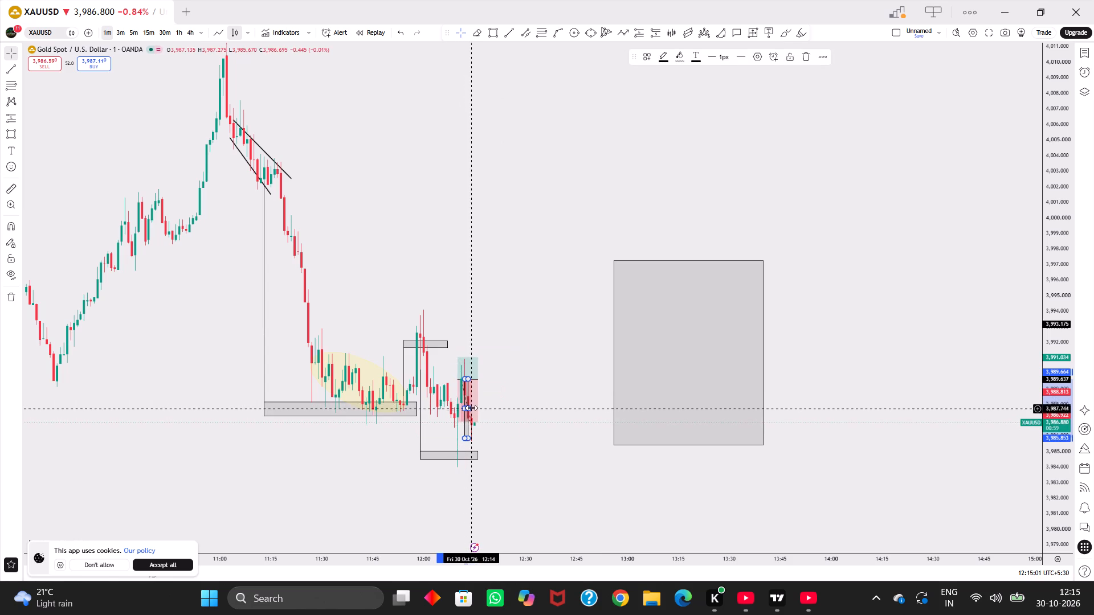
pyautogui.moveTo(468, 408); pyautogui.dragTo(465, 408)
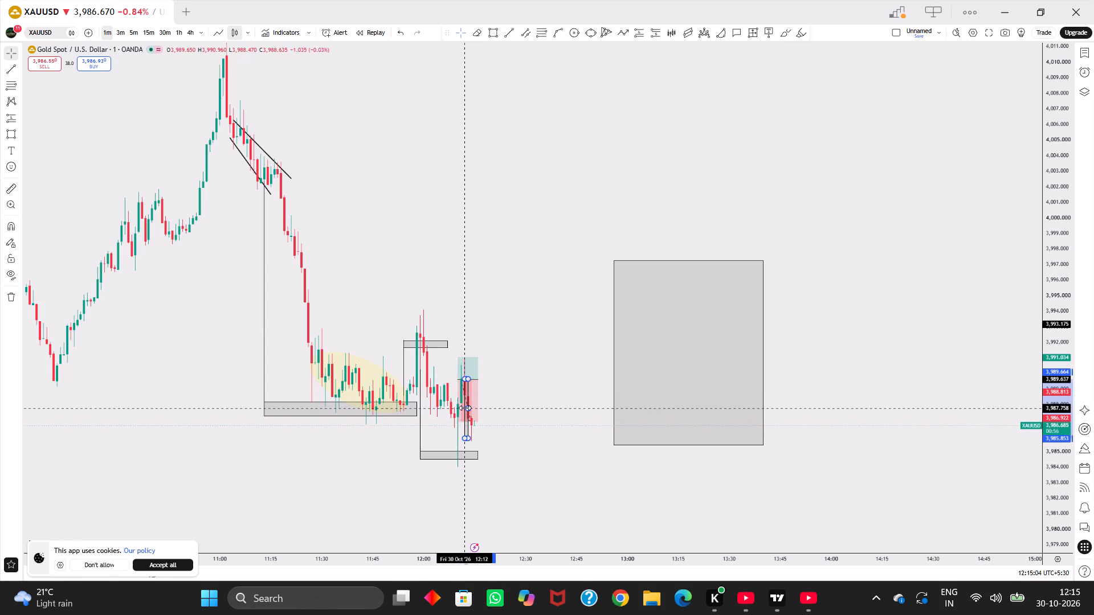
pyautogui.moveTo(465, 408); pyautogui.dragTo(458, 408)
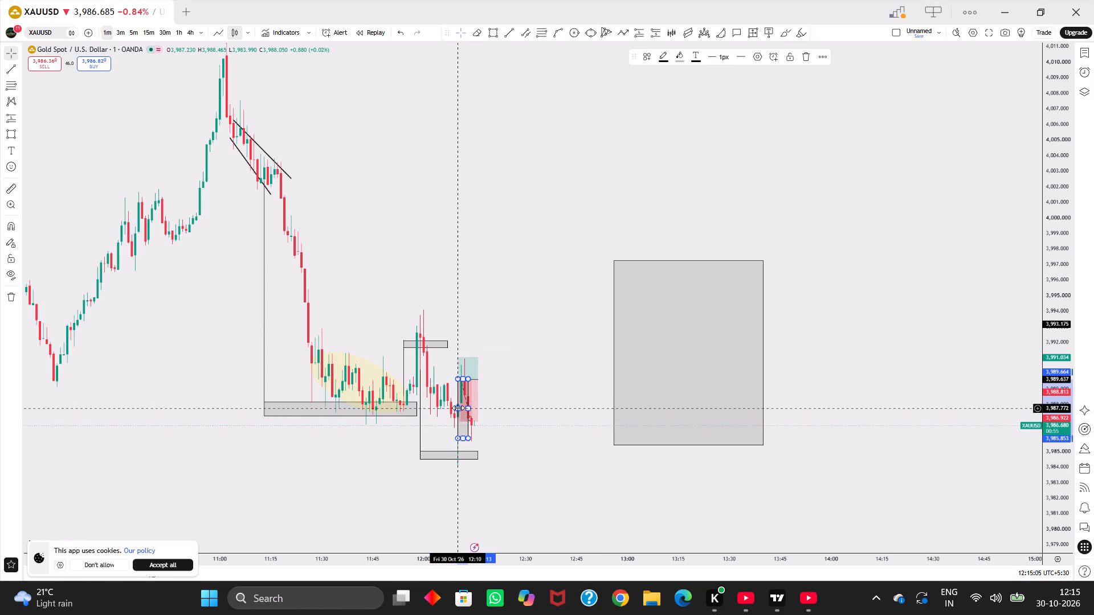
pyautogui.click(458, 408)
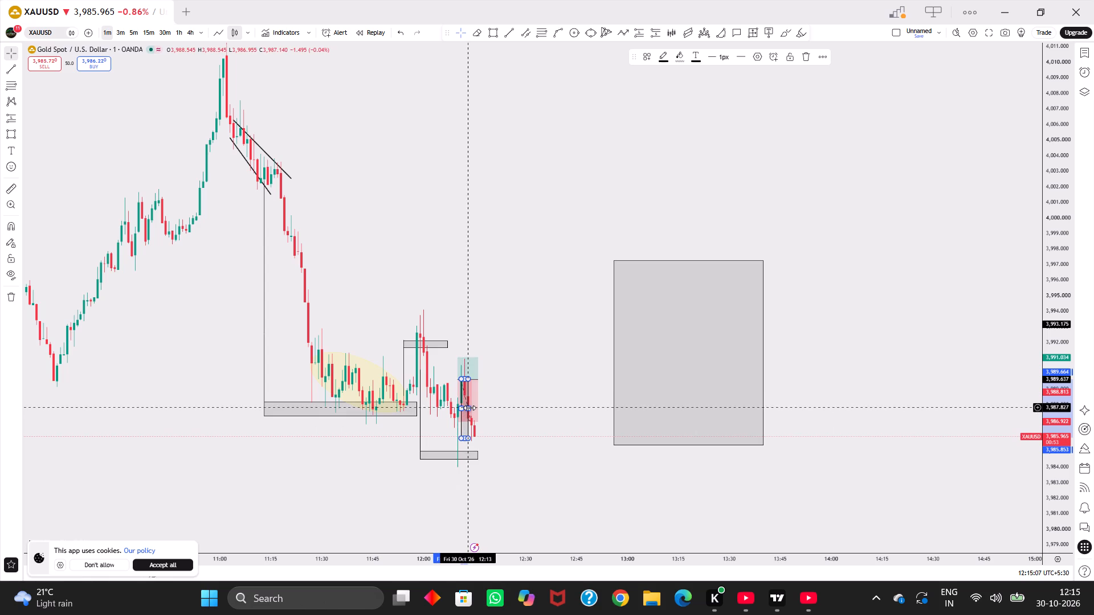
pyautogui.moveTo(470, 409); pyautogui.dragTo(462, 408)
# Draw a thin flat rectangle at the foot of the 12:11 vertical line, from about 3,985.8 to about 3,986.3 at 12:18.
pyautogui.moveTo(524, 423); pyautogui.dragTo(501, 423)
pyautogui.click(489, 34)
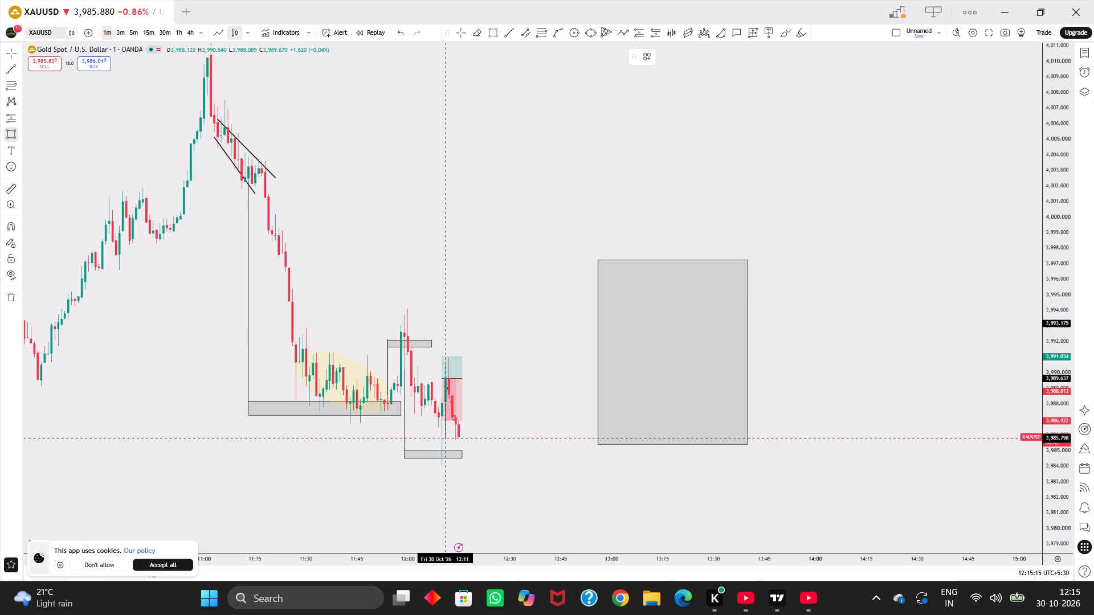
pyautogui.moveTo(445, 438); pyautogui.dragTo(469, 429)
pyautogui.click(469, 429)
# Narrow the large rectangle in the empty chart area so that it ends at about 13:04.
pyautogui.moveTo(524, 412); pyautogui.dragTo(515, 447)
pyautogui.moveTo(500, 305); pyautogui.dragTo(509, 322)
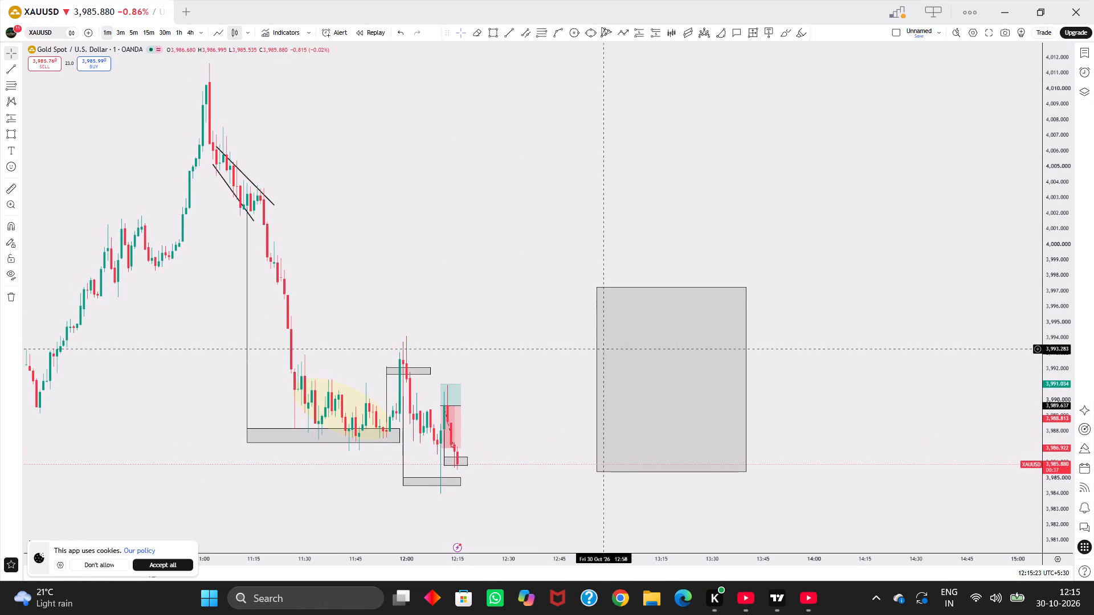
pyautogui.click(597, 342)
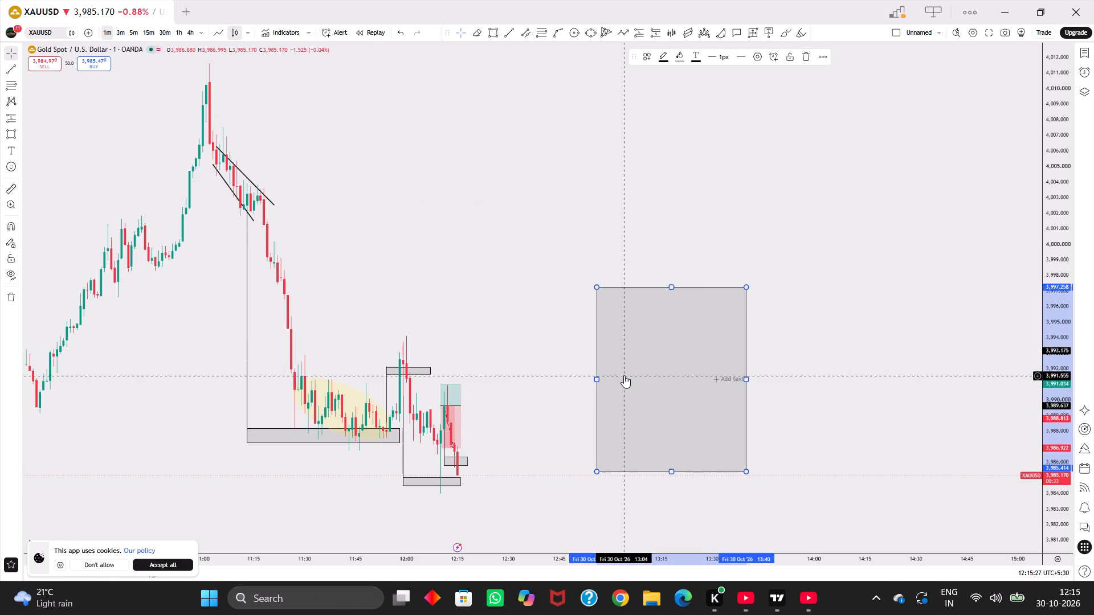
pyautogui.moveTo(748, 380); pyautogui.dragTo(628, 350)
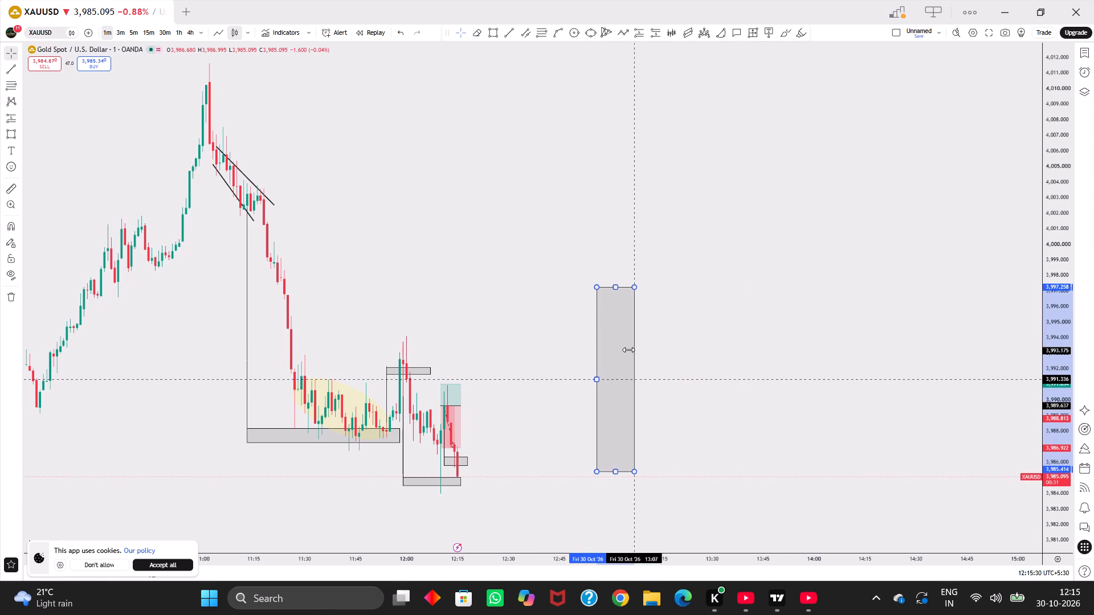
pyautogui.moveTo(628, 350); pyautogui.dragTo(622, 348)
pyautogui.moveTo(737, 366); pyautogui.dragTo(782, 358)
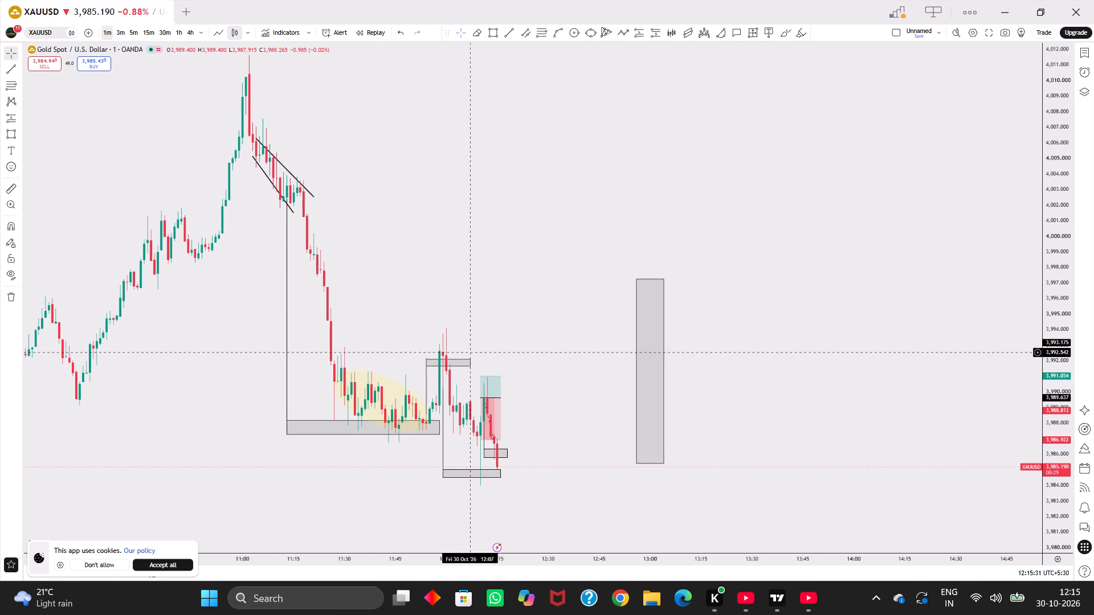
# Draw a rectangle spanning 23 minutes and place it in the empty area from 12:21 to 12:44, between about 3,990.2 and 3,985.4.
pyautogui.click(491, 35)
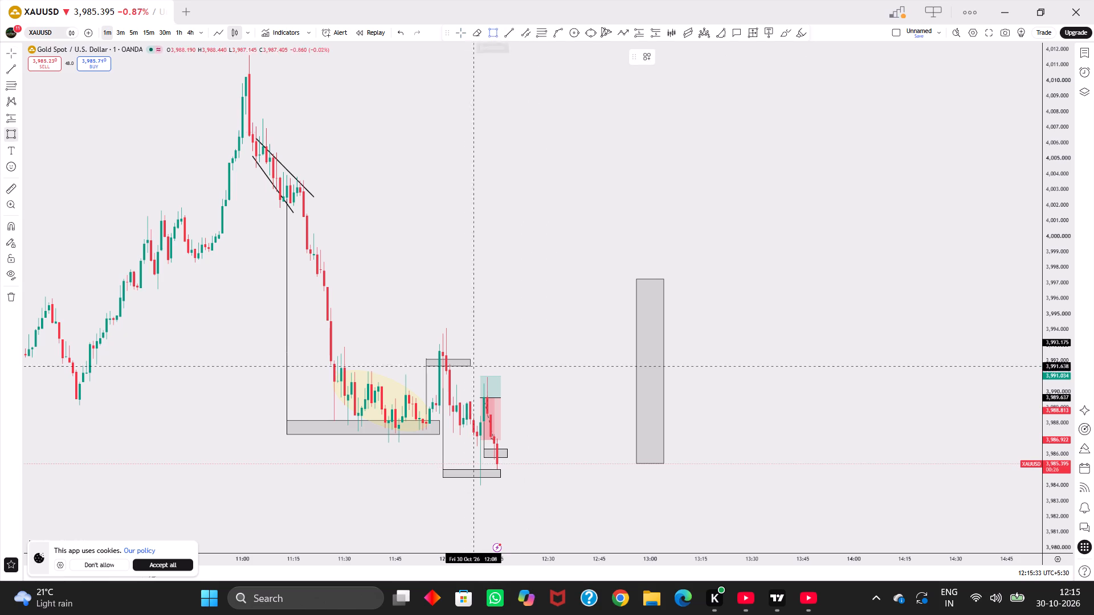
pyautogui.moveTo(416, 424); pyautogui.dragTo(484, 378)
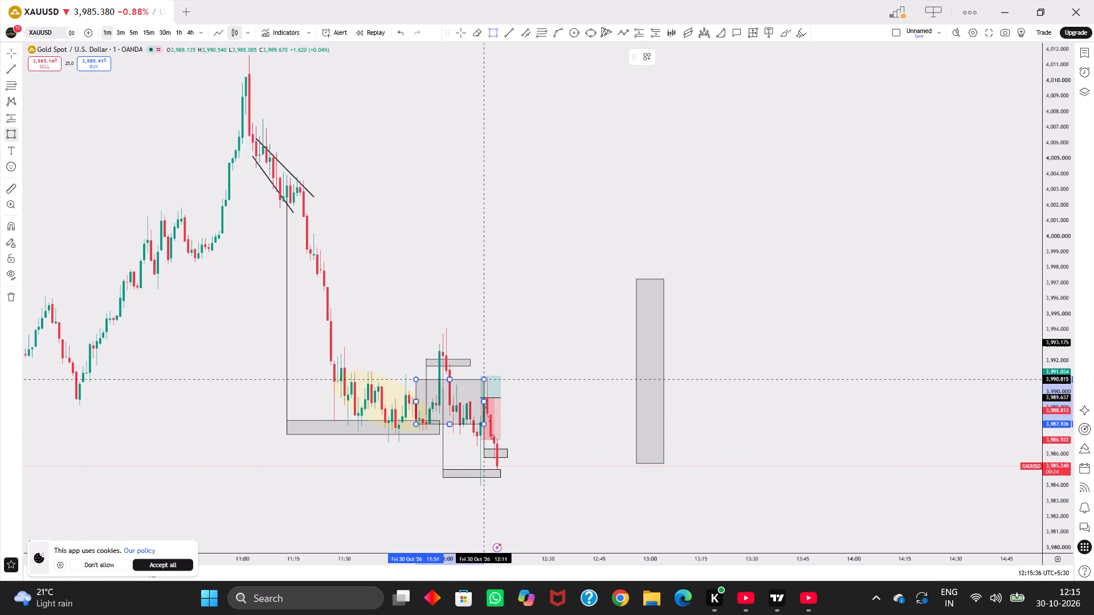
pyautogui.moveTo(484, 378); pyautogui.dragTo(492, 350)
pyautogui.click(492, 350)
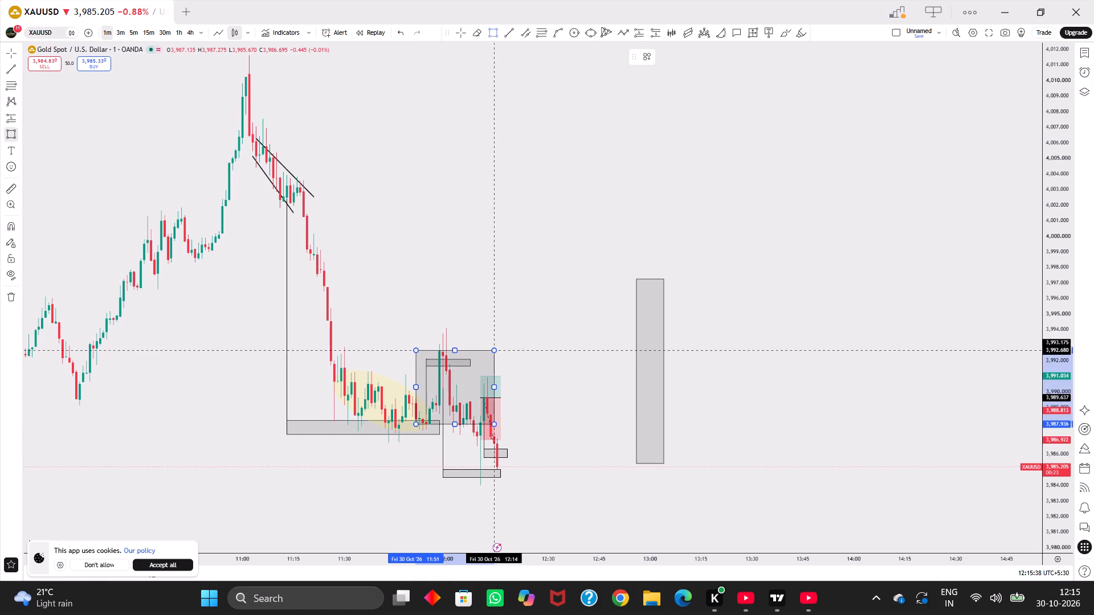
pyautogui.moveTo(475, 371); pyautogui.dragTo(539, 407)
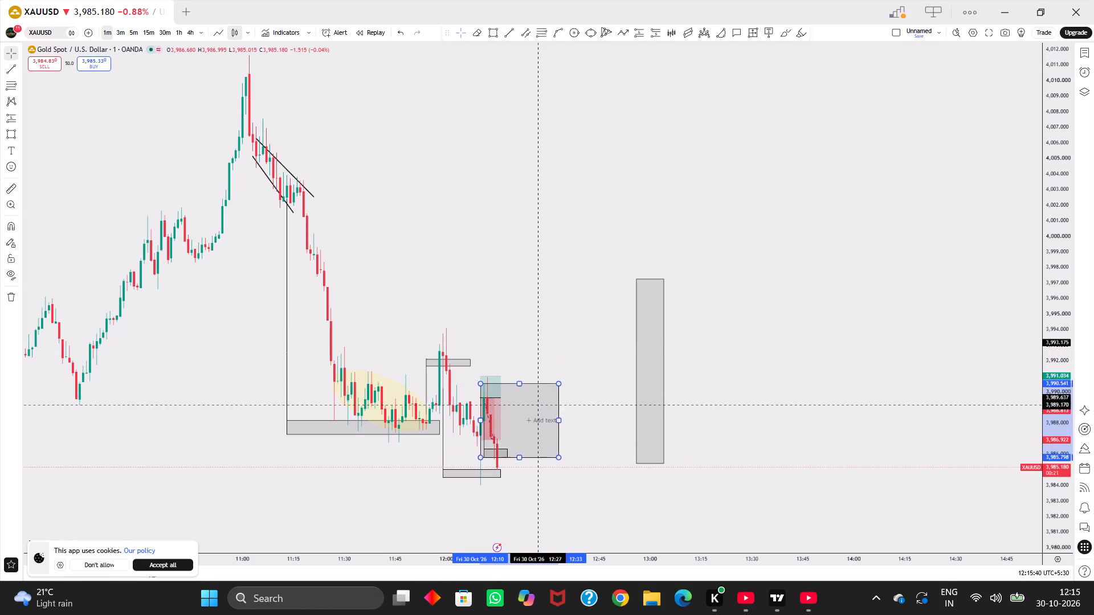
pyautogui.moveTo(539, 407); pyautogui.dragTo(575, 410)
pyautogui.moveTo(575, 335); pyautogui.dragTo(543, 309)
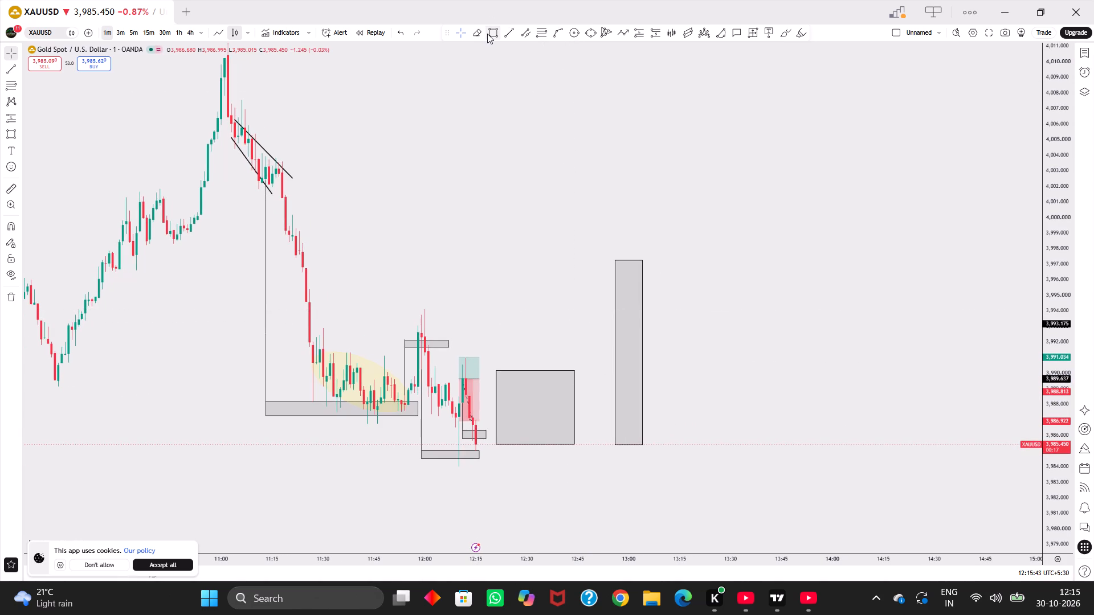
# Draw a rising trendline over the recent highs, from 12:00 at about 3,989.1 to 12:17 at about 3,989.9.
pyautogui.click(513, 31)
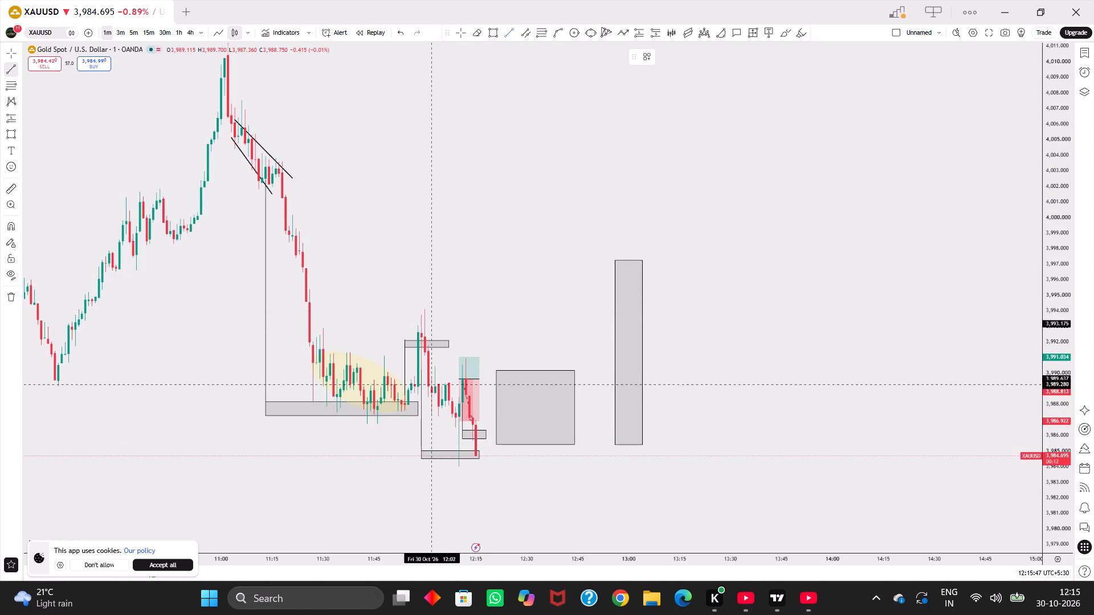
pyautogui.moveTo(428, 383); pyautogui.dragTo(499, 372)
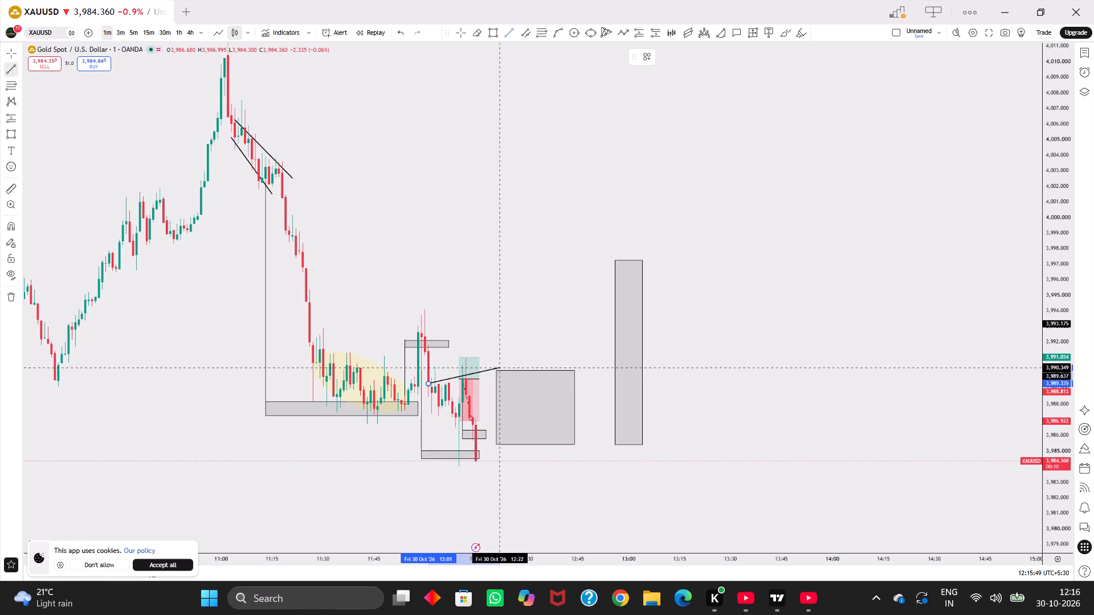
pyautogui.moveTo(499, 372); pyautogui.dragTo(483, 377)
pyautogui.click(483, 377)
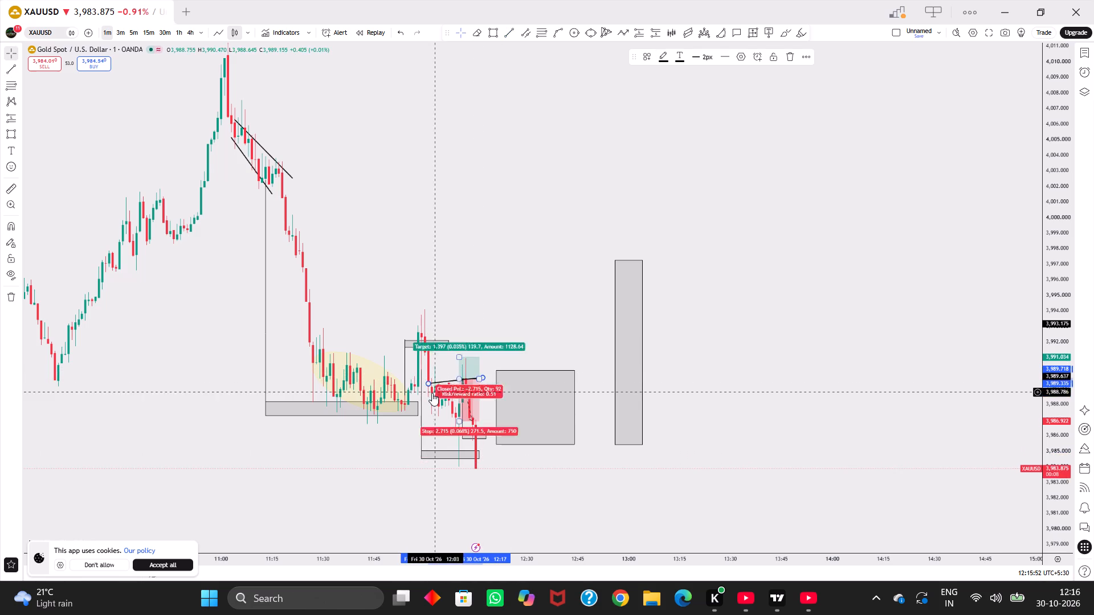
pyautogui.click(427, 386)
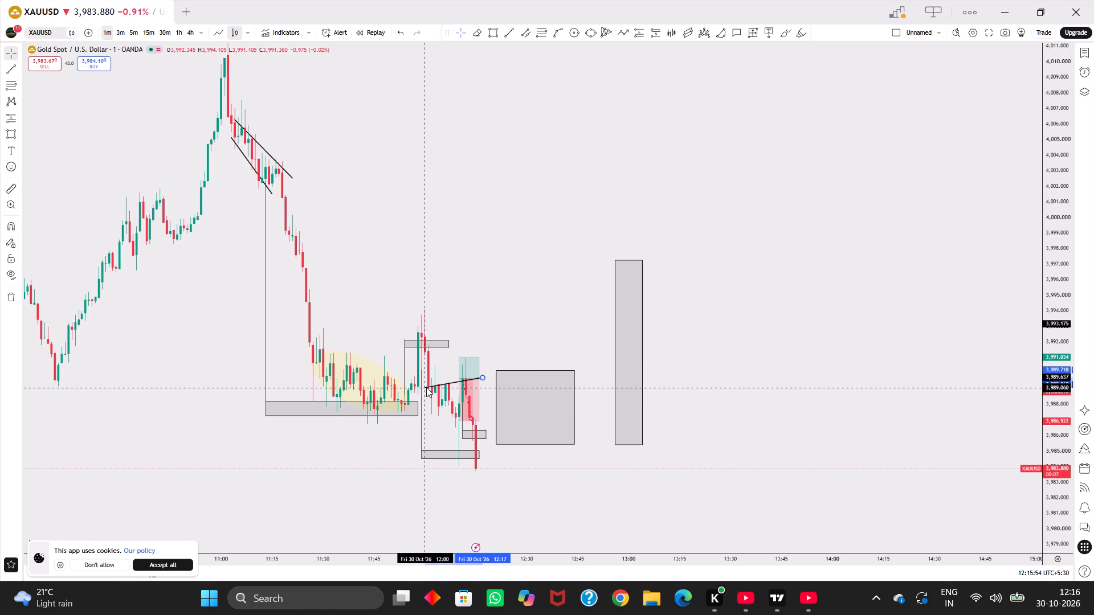
pyautogui.click(483, 376)
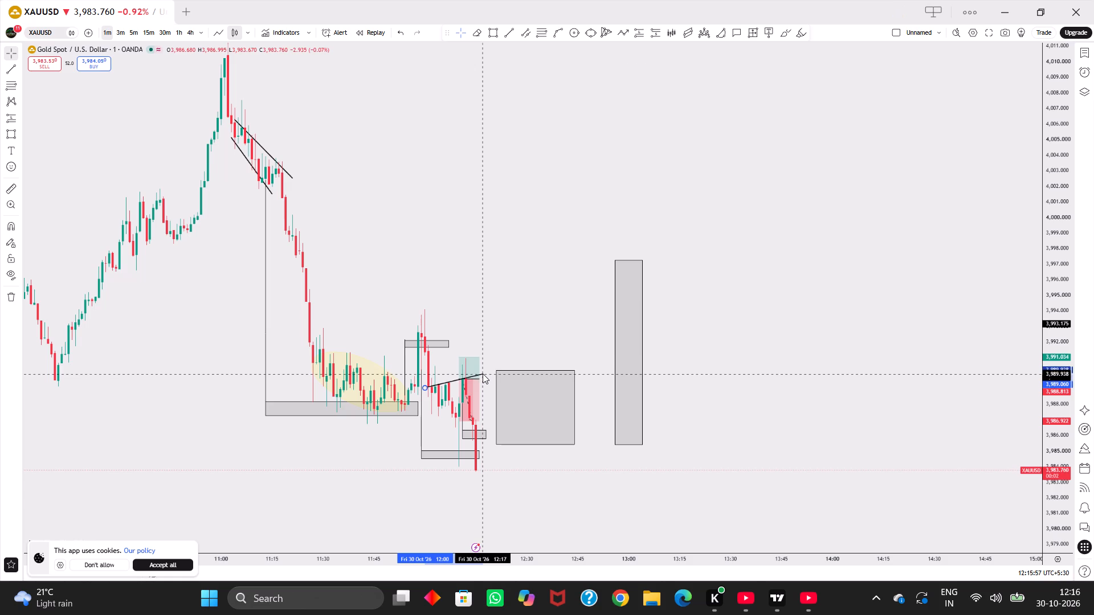
# Draw a falling trendline under the recent lows, from 12:00 at about 3,988.6 to 12:19 at about 3,985.7.
pyautogui.doubleClick(508, 29)
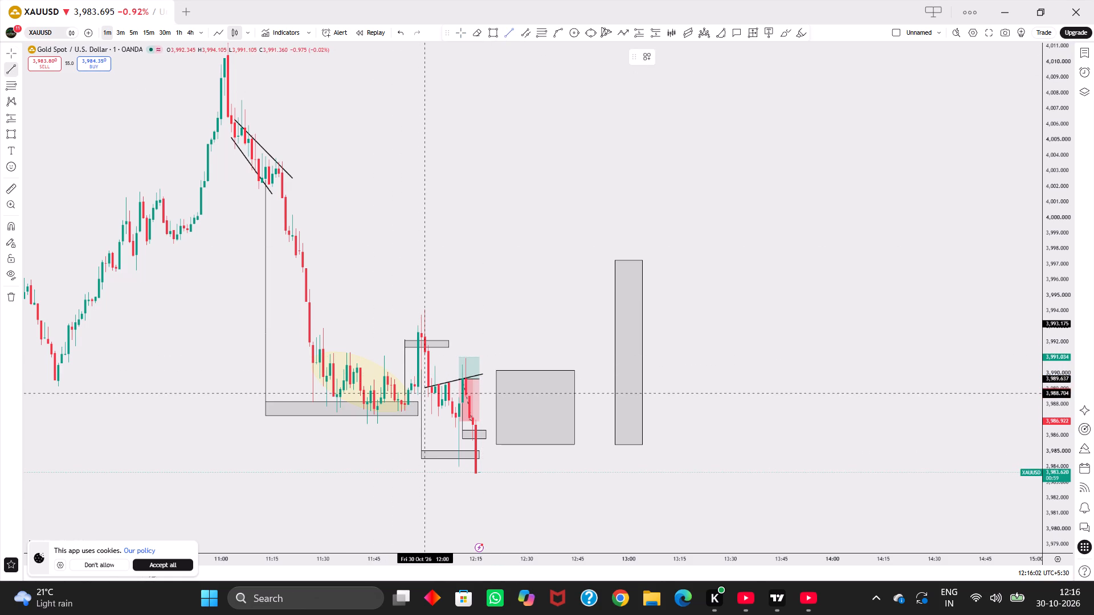
pyautogui.moveTo(425, 394); pyautogui.dragTo(473, 430)
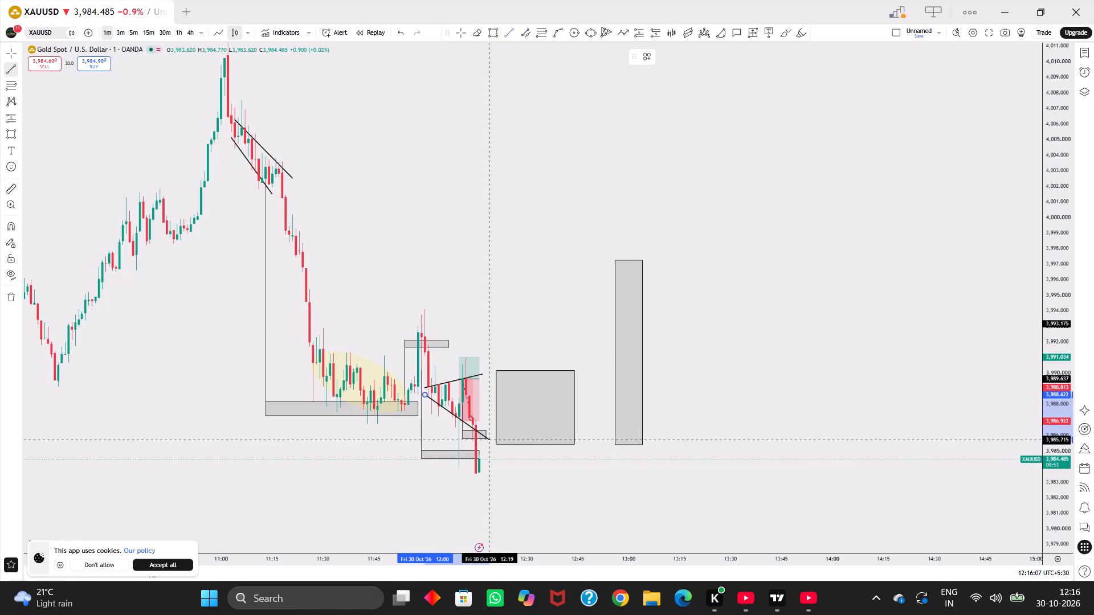
pyautogui.click(489, 440)
pyautogui.moveTo(552, 497); pyautogui.dragTo(525, 486)
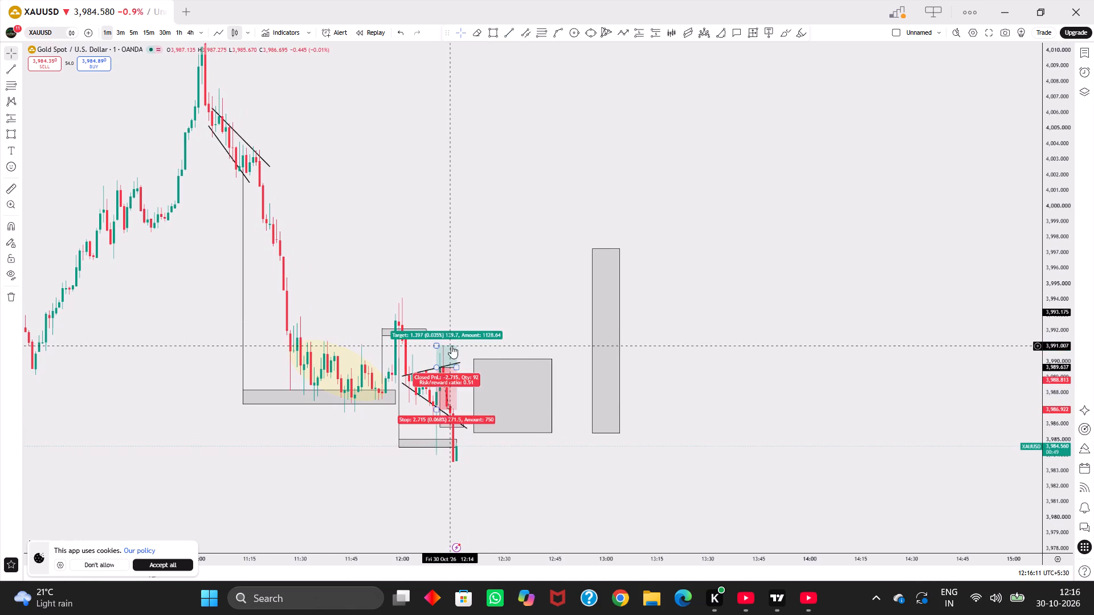
# Draw a rectangle beside the long position, from 12:14 at about 3,986.3 to 12:22 at about 3,991.0.
pyautogui.click(492, 34)
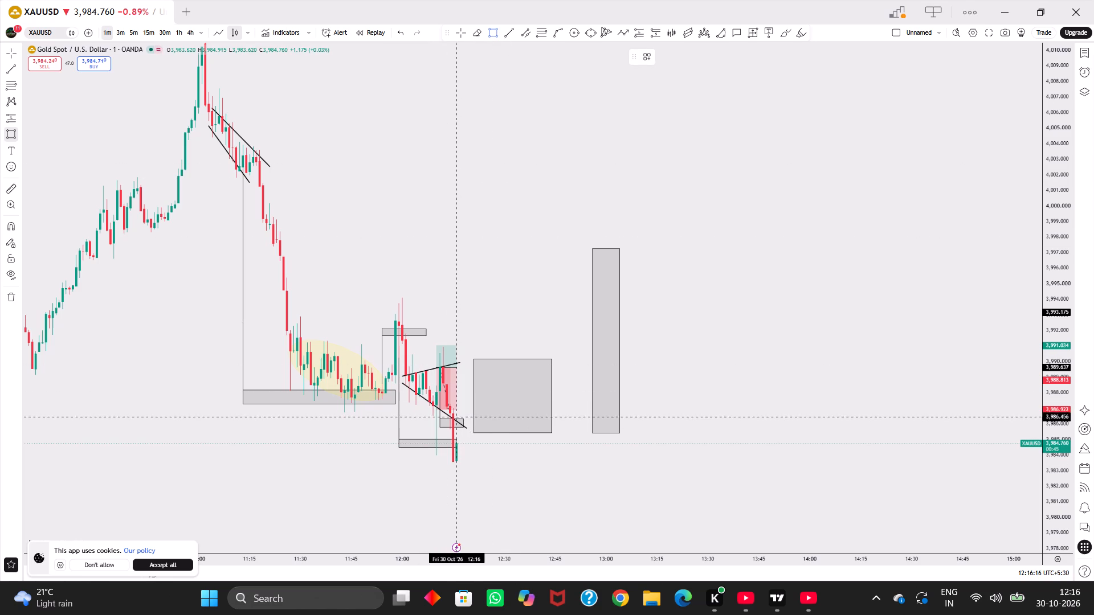
pyautogui.moveTo(451, 419); pyautogui.dragTo(474, 348)
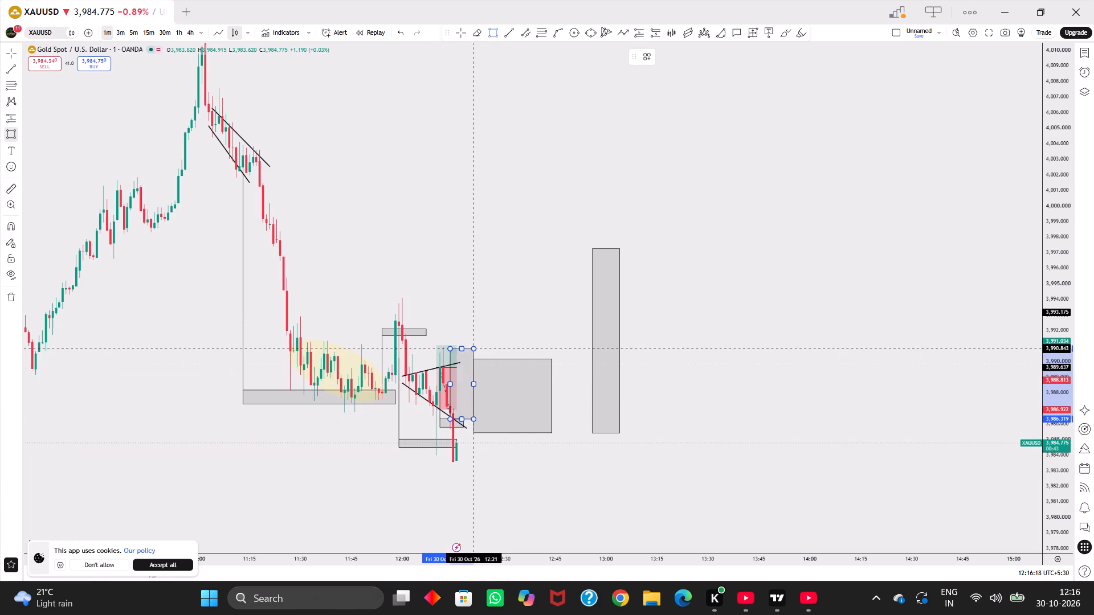
pyautogui.moveTo(474, 348); pyautogui.dragTo(477, 347)
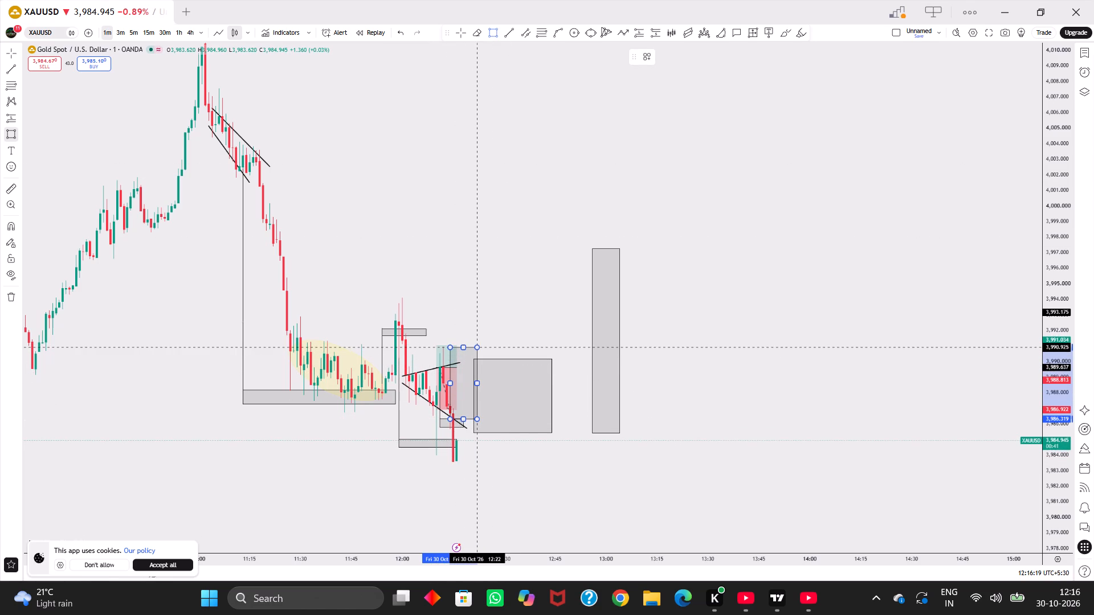
pyautogui.moveTo(477, 347); pyautogui.dragTo(477, 346)
pyautogui.click(477, 346)
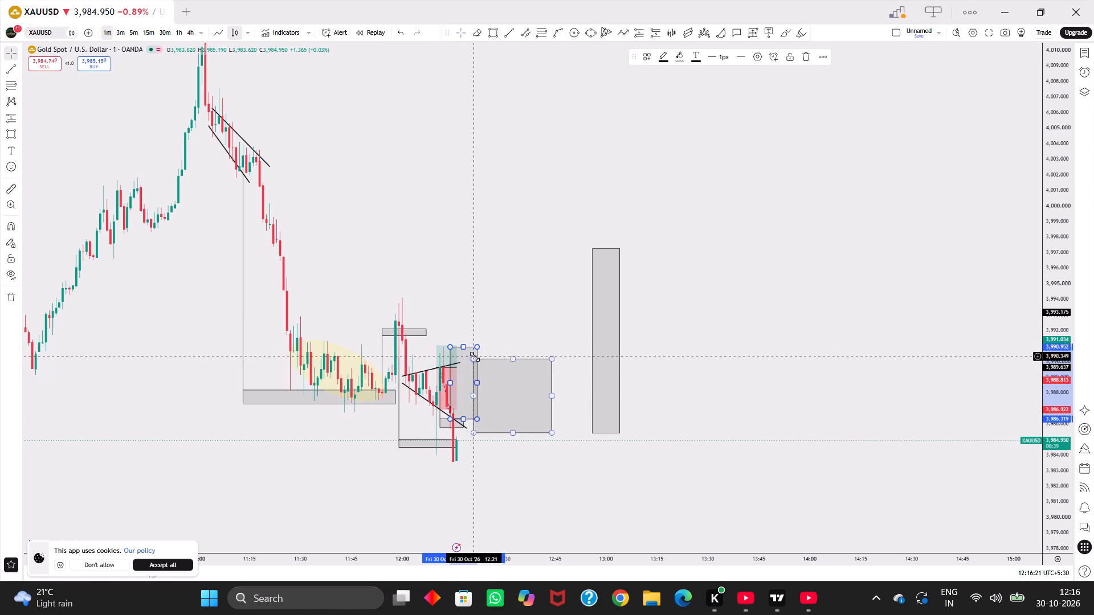
# Move the square rectangle in the empty area to 13:14–13:37, between about 3,992.0 and 3,987.3.
pyautogui.moveTo(473, 356); pyautogui.dragTo(499, 377)
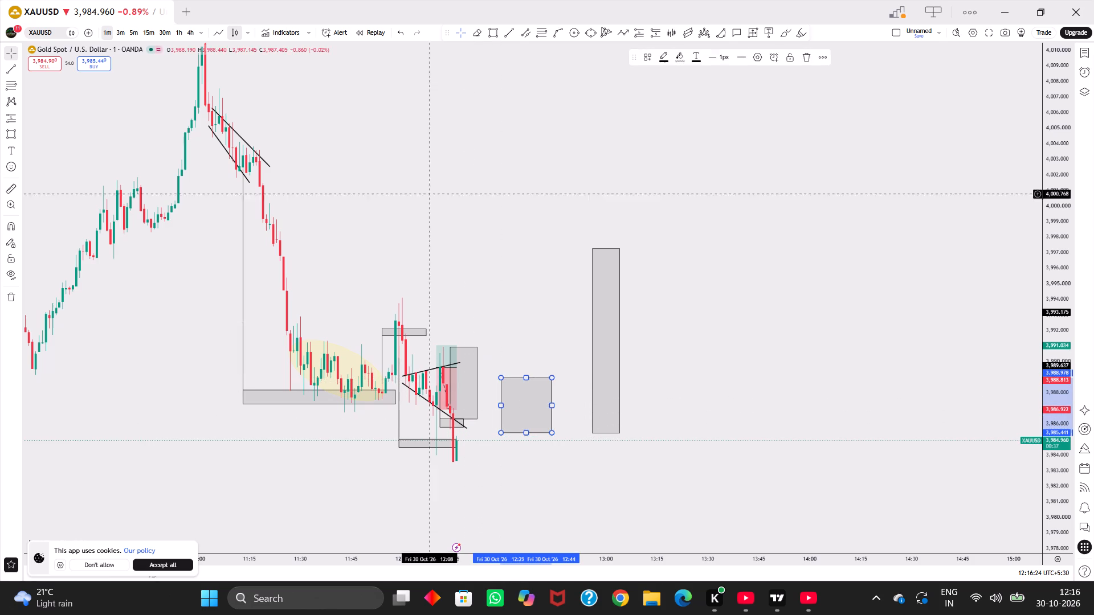
pyautogui.click(399, 30)
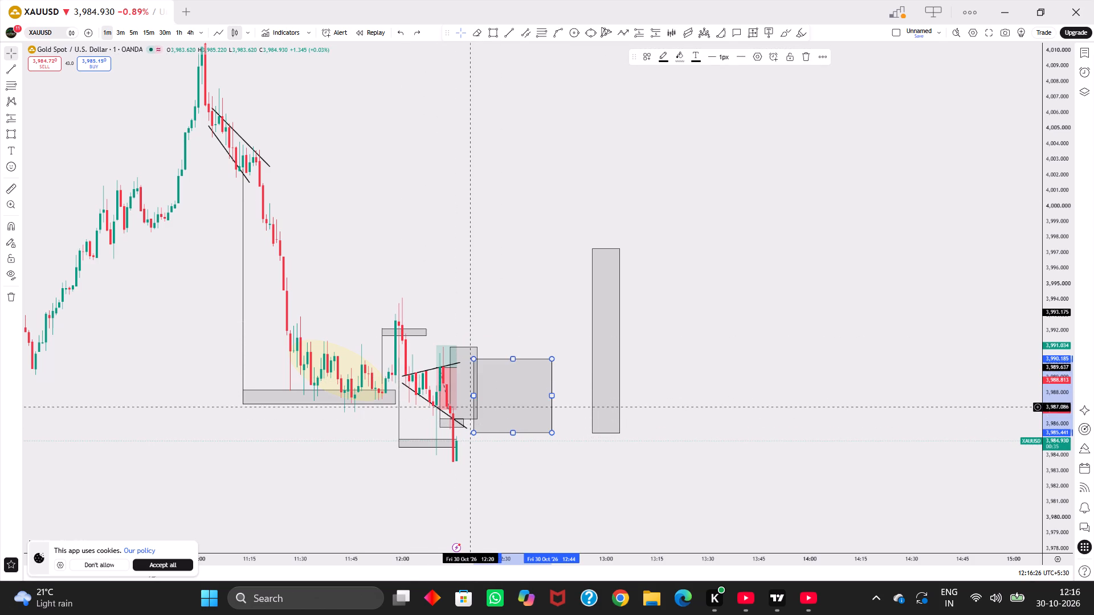
pyautogui.moveTo(520, 413); pyautogui.dragTo(700, 384)
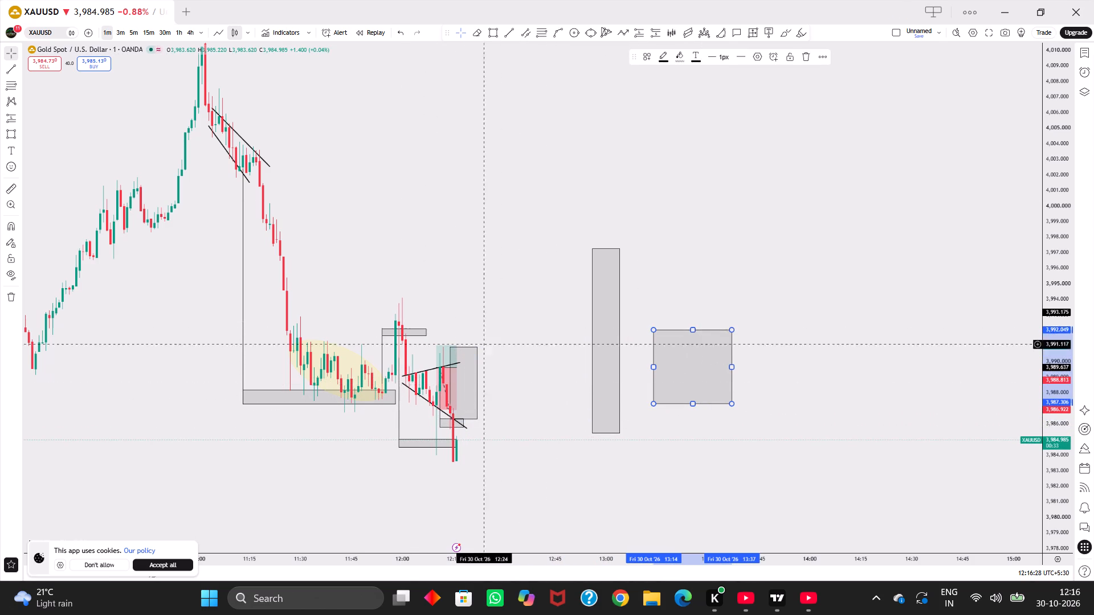
# Move the new rectangle beside the long position down to the lower trendline, spanning about 3,986.4 to 3,981.7 from 12:14.
pyautogui.moveTo(468, 346); pyautogui.dragTo(471, 397)
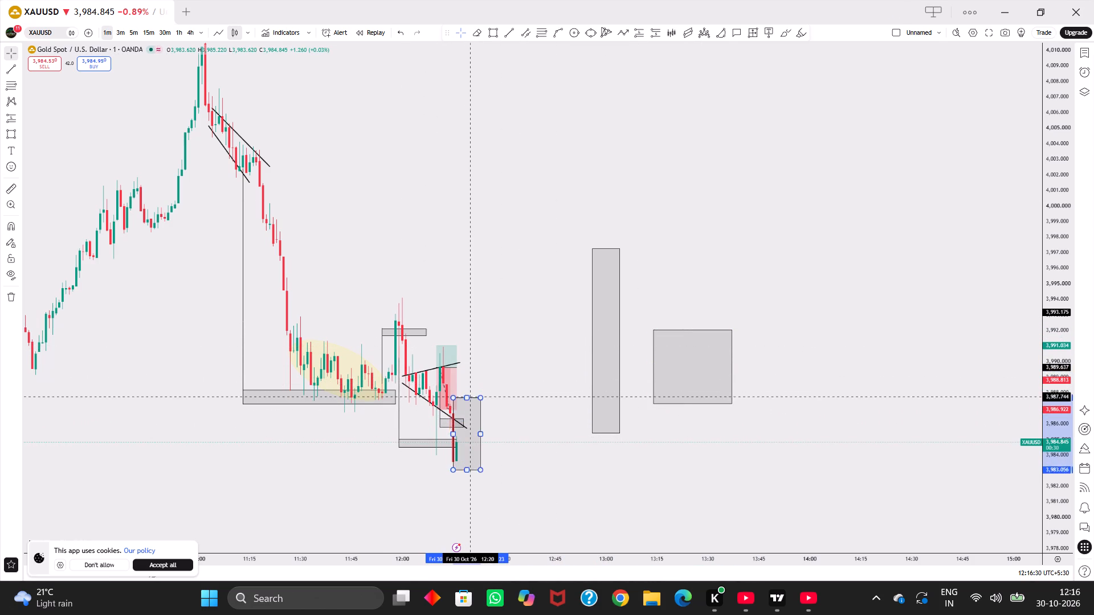
pyautogui.moveTo(471, 397); pyautogui.dragTo(465, 419)
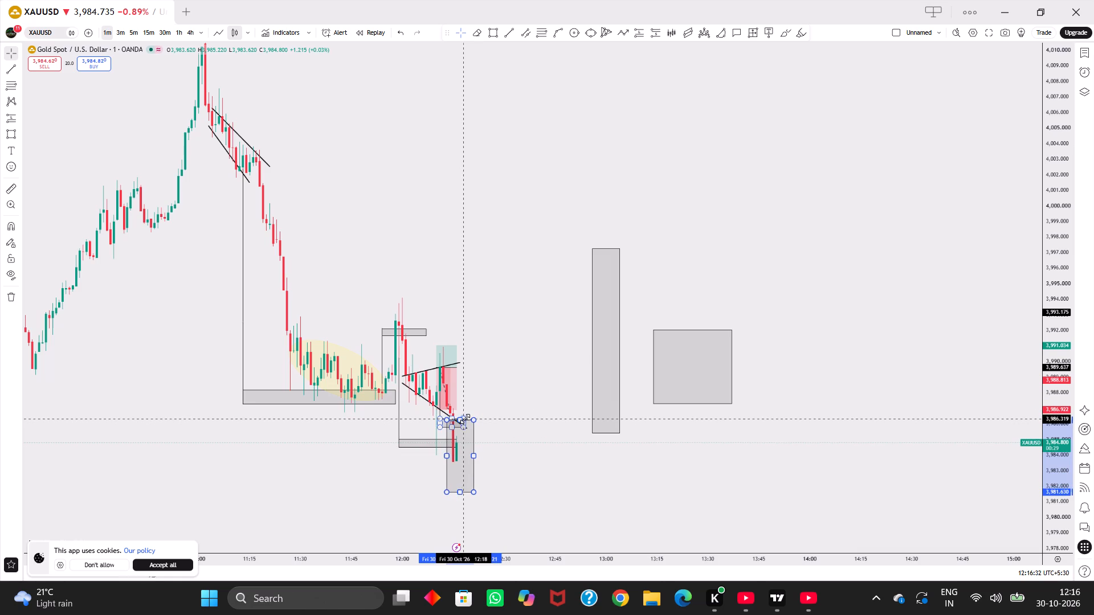
pyautogui.moveTo(465, 419); pyautogui.dragTo(466, 417)
pyautogui.moveTo(550, 411); pyautogui.dragTo(558, 333)
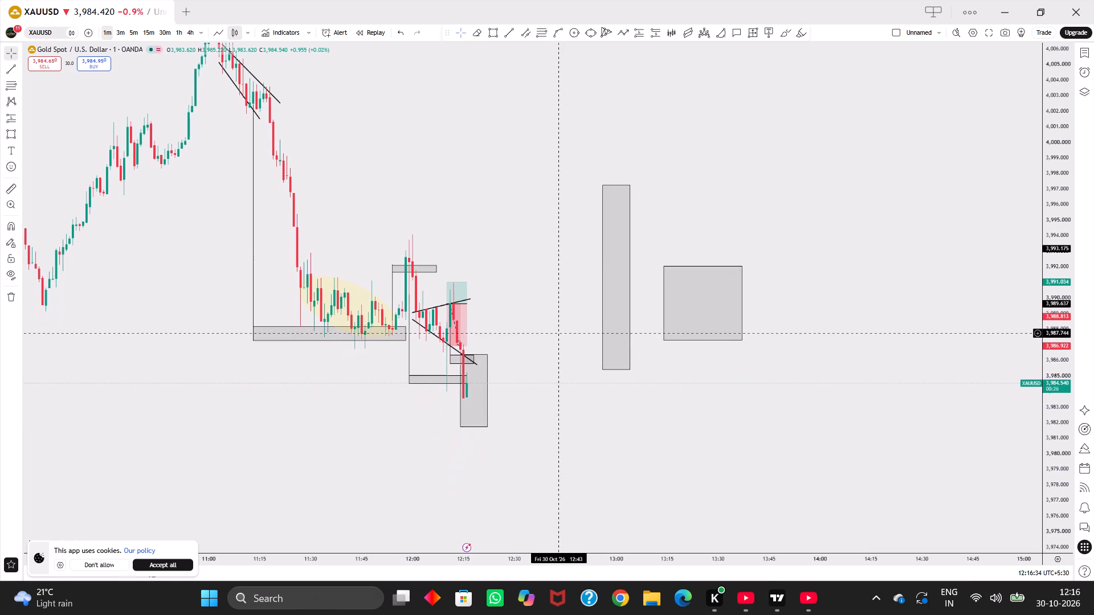
# Narrow the moved rectangle to zero width at 12:14, forming a vertical line from about 3,986.4 to 3,981.7.
pyautogui.moveTo(488, 388); pyautogui.dragTo(469, 391)
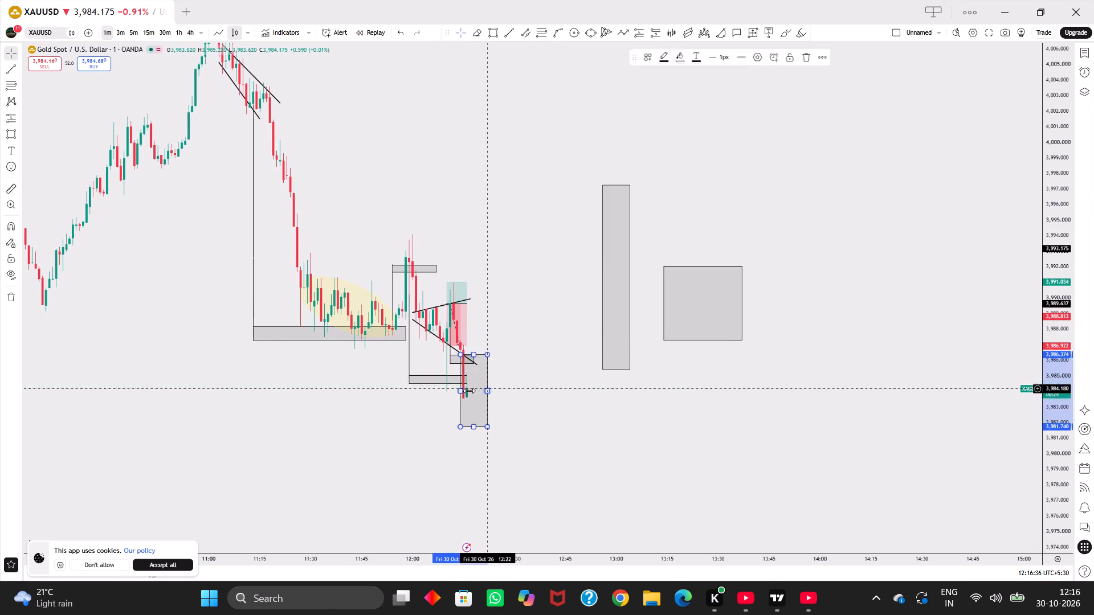
pyautogui.moveTo(469, 391); pyautogui.dragTo(460, 389)
pyautogui.moveTo(504, 405); pyautogui.dragTo(476, 419)
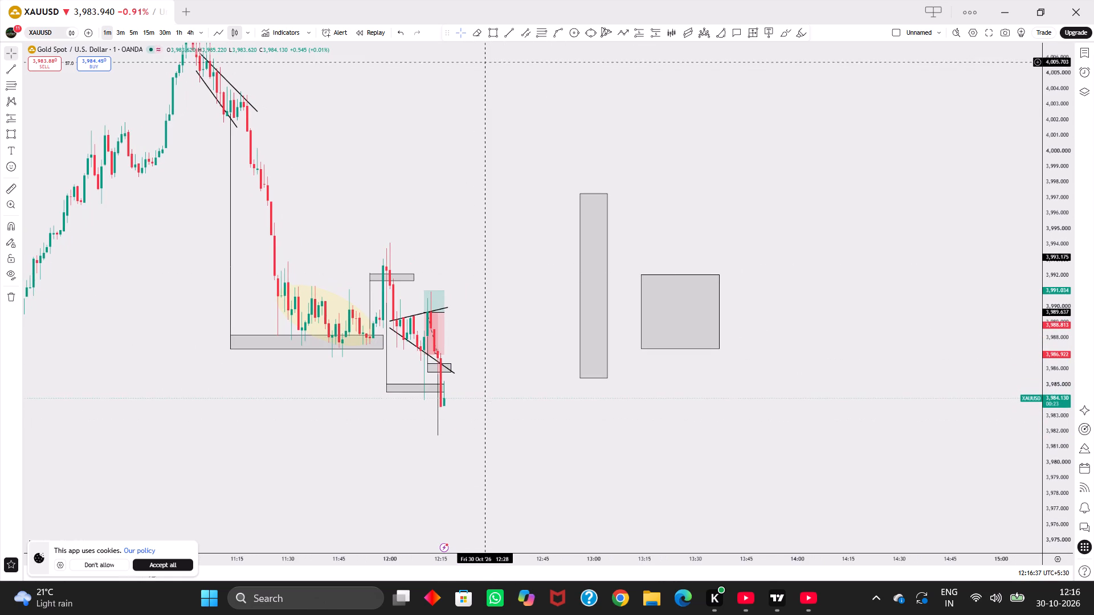
# Draw a thin flat rectangle at the foot of the 12:14 vertical line, from about 3,981.7 to about 3,982.4 at 12:29.
pyautogui.click(495, 35)
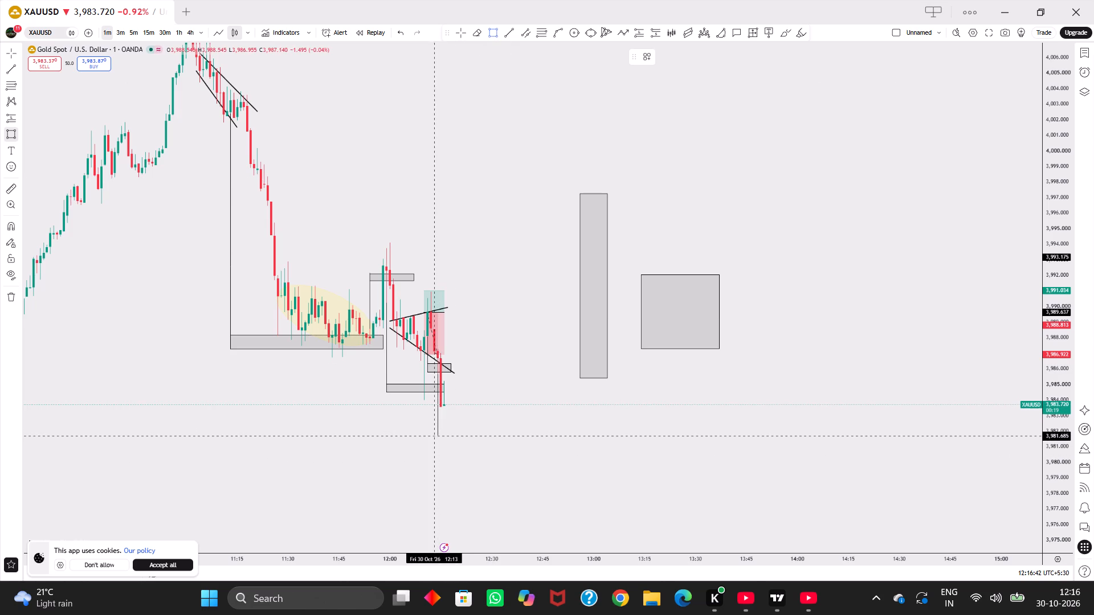
pyautogui.moveTo(437, 436); pyautogui.dragTo(484, 434)
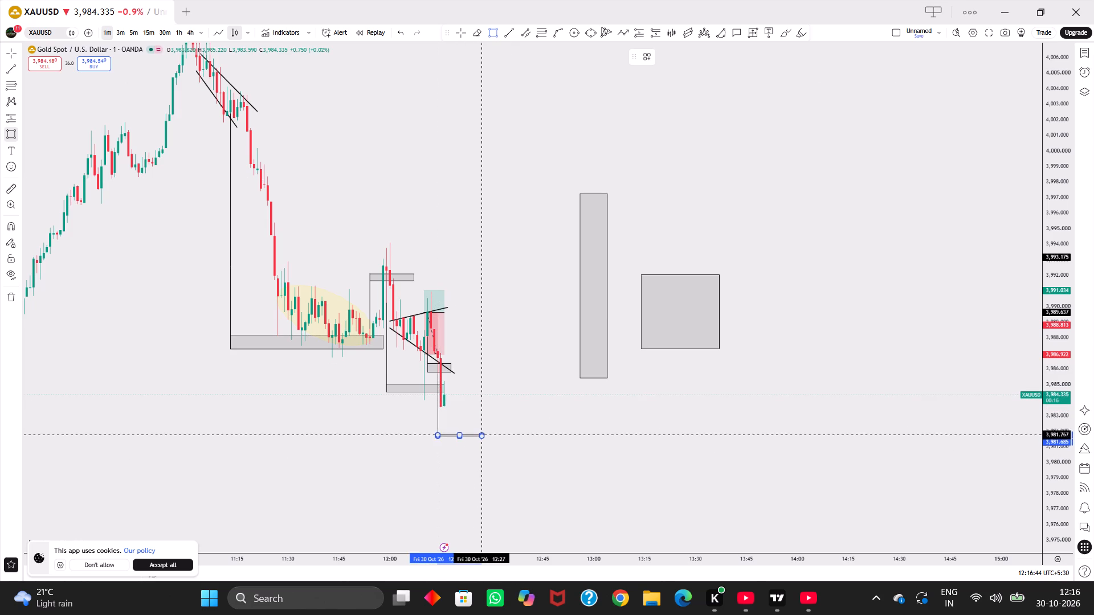
pyautogui.moveTo(484, 434); pyautogui.dragTo(487, 424)
pyautogui.click(487, 424)
pyautogui.moveTo(580, 417); pyautogui.dragTo(538, 436)
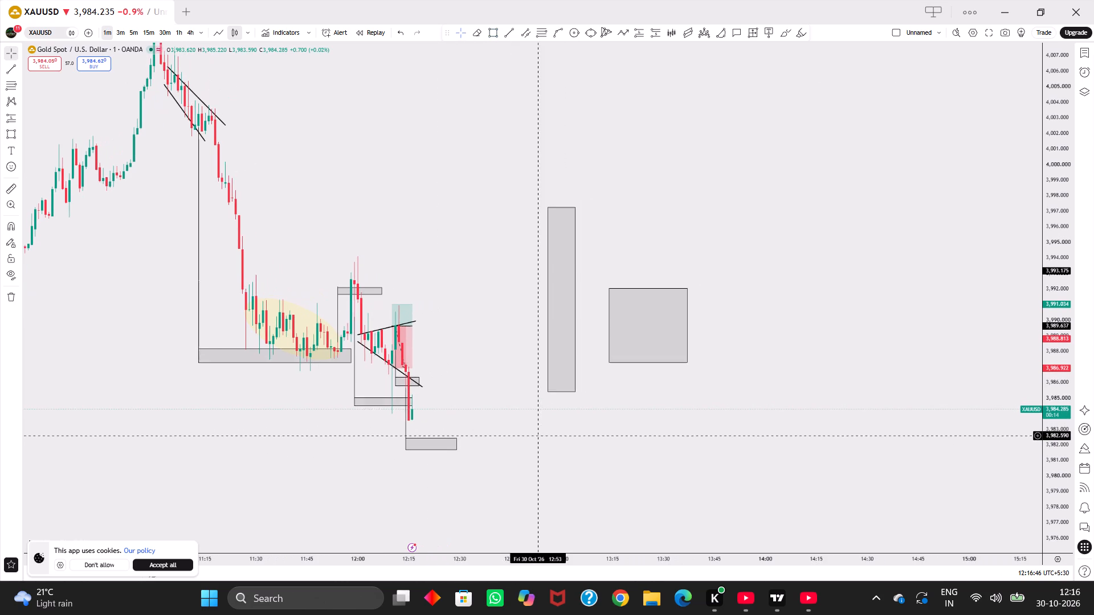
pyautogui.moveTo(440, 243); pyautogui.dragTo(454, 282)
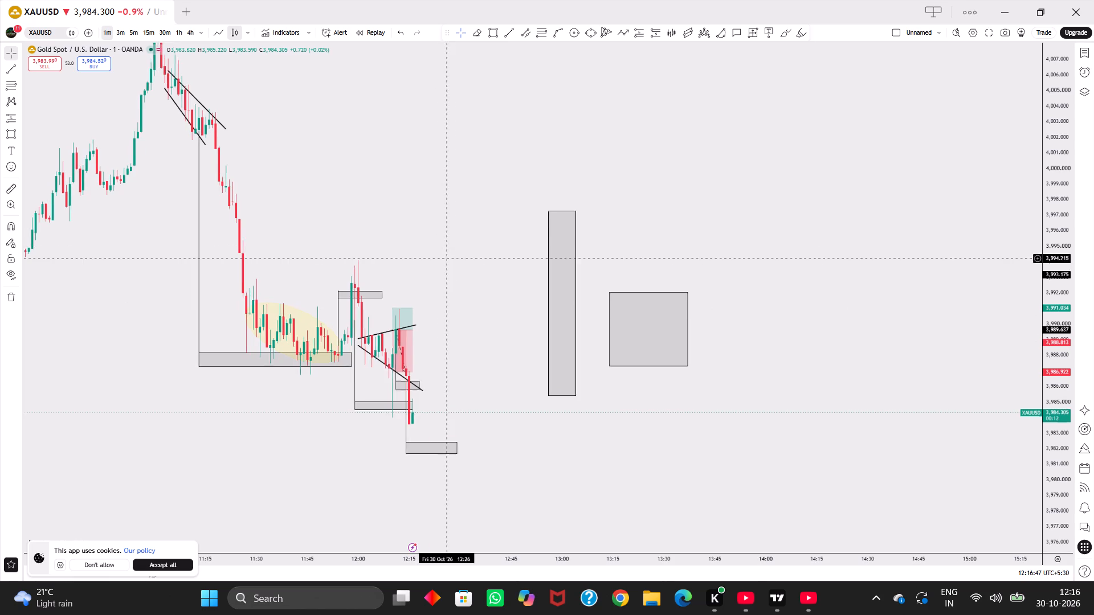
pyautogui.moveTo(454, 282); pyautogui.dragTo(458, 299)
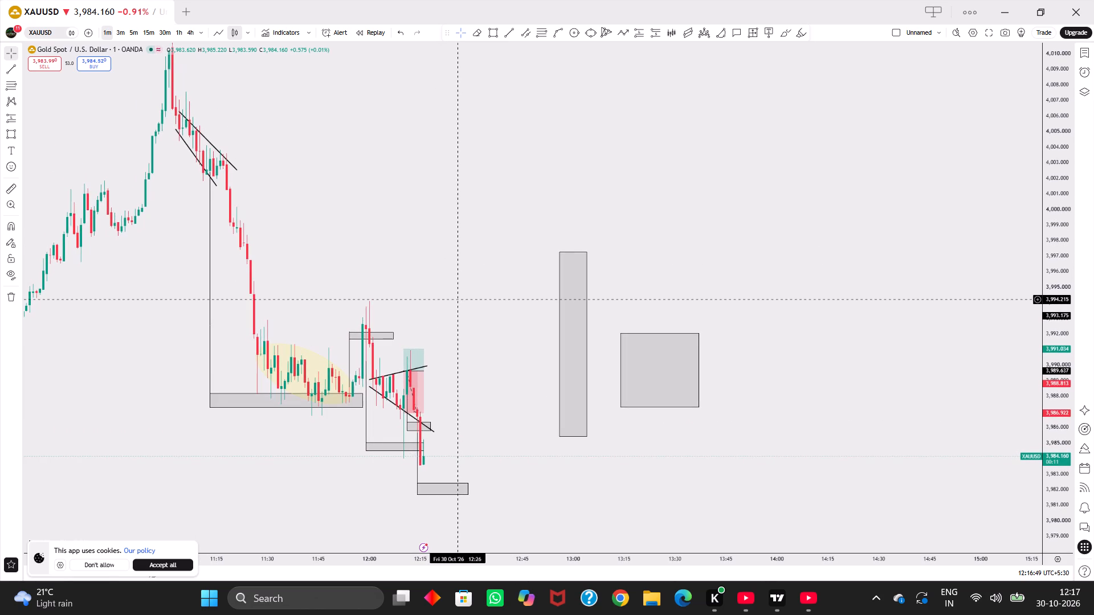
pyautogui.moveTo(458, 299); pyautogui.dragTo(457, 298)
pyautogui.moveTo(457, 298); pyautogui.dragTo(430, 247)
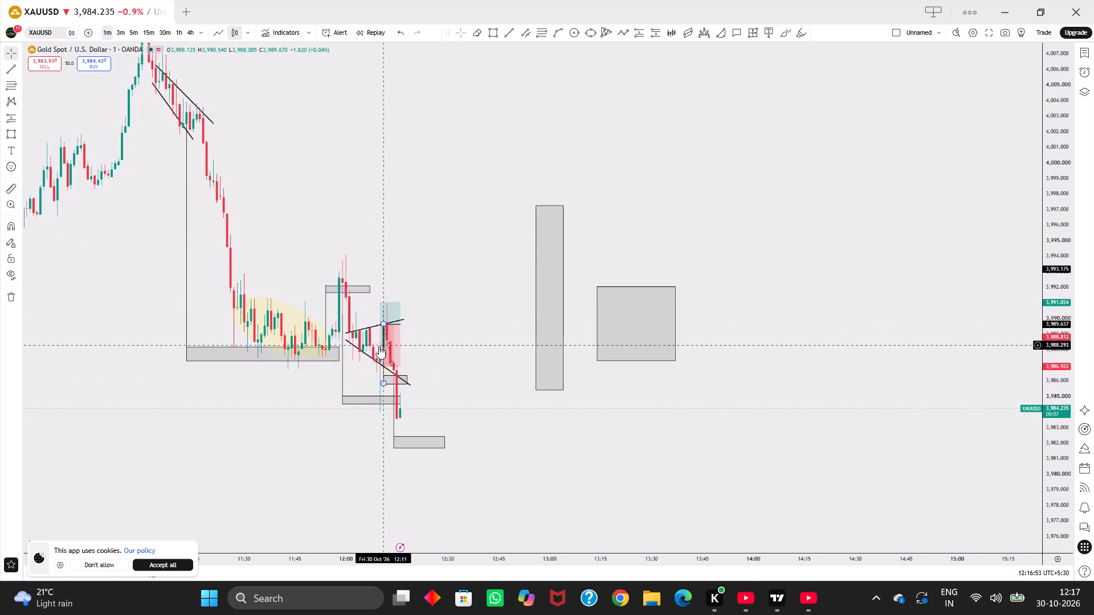
# Move the vertical line at 12:11 down below the lower trendline, spanning about 3,985.8 to 3,982.0 at 12:12.
pyautogui.click(384, 370)
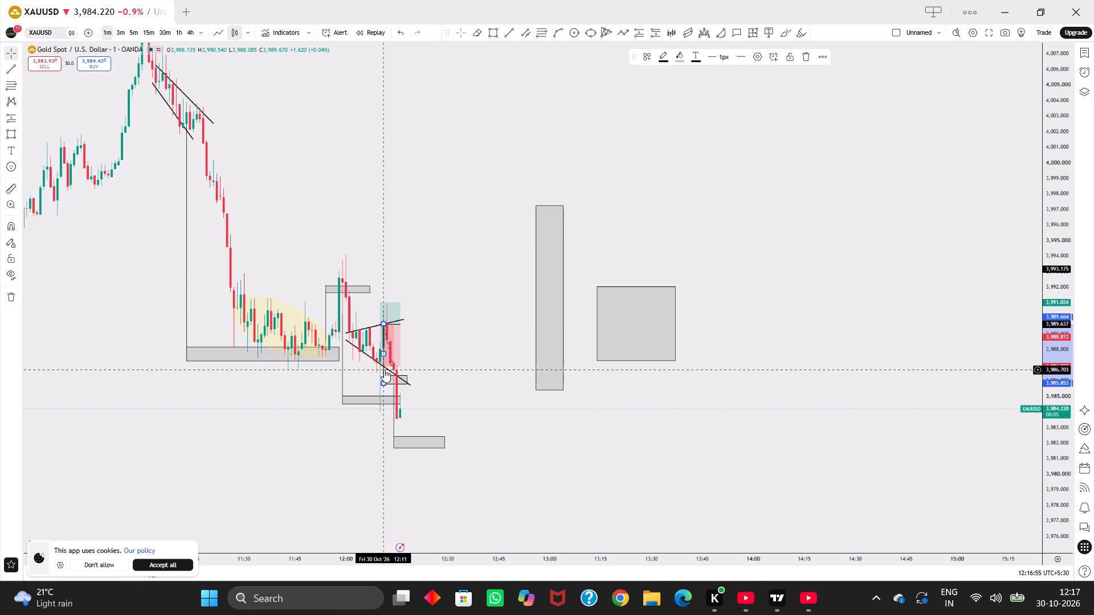
pyautogui.keyDown('ctrl'); pyautogui.keyDown('alt'); pyautogui.moveTo(384, 370); pyautogui.dragTo(383, 434); pyautogui.keyUp('alt'); pyautogui.keyUp('ctrl')
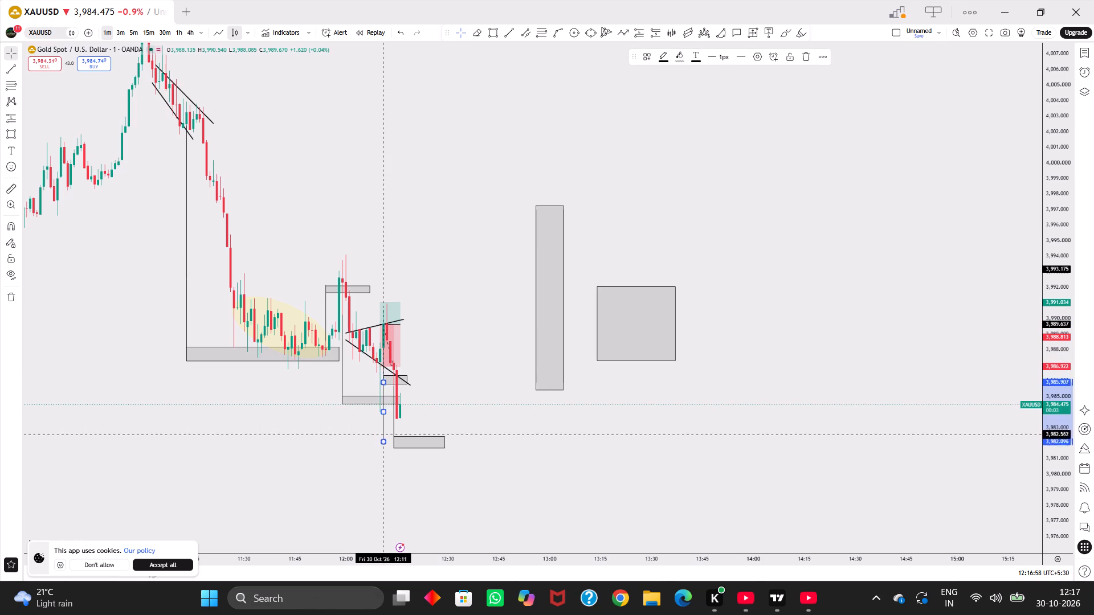
pyautogui.keyDown('ctrl'); pyautogui.keyDown('alt'); pyautogui.moveTo(383, 434); pyautogui.dragTo(385, 436); pyautogui.keyUp('alt'); pyautogui.keyUp('ctrl')
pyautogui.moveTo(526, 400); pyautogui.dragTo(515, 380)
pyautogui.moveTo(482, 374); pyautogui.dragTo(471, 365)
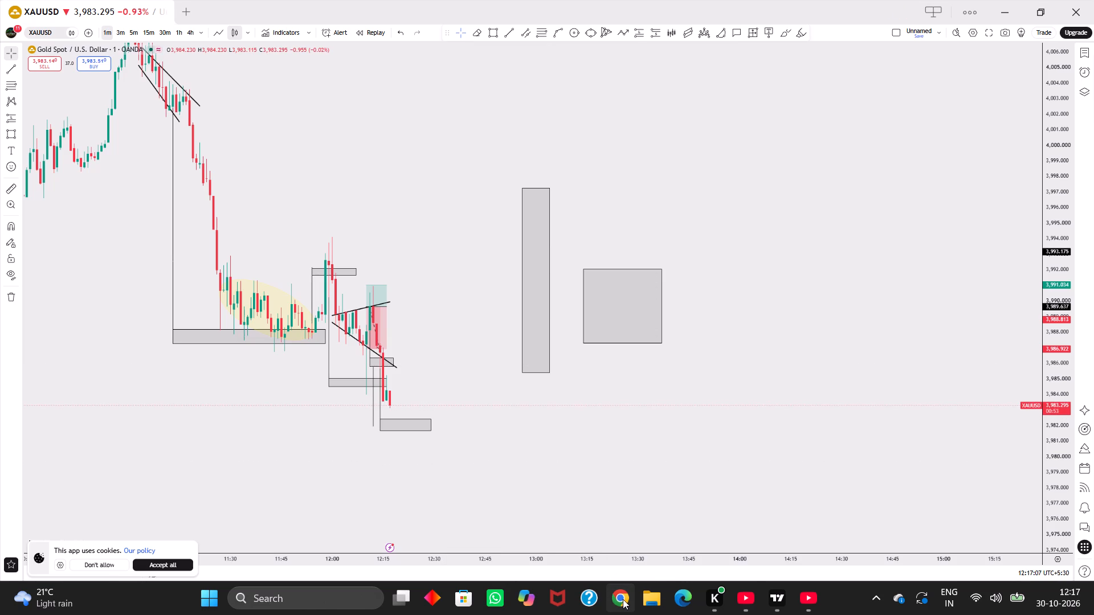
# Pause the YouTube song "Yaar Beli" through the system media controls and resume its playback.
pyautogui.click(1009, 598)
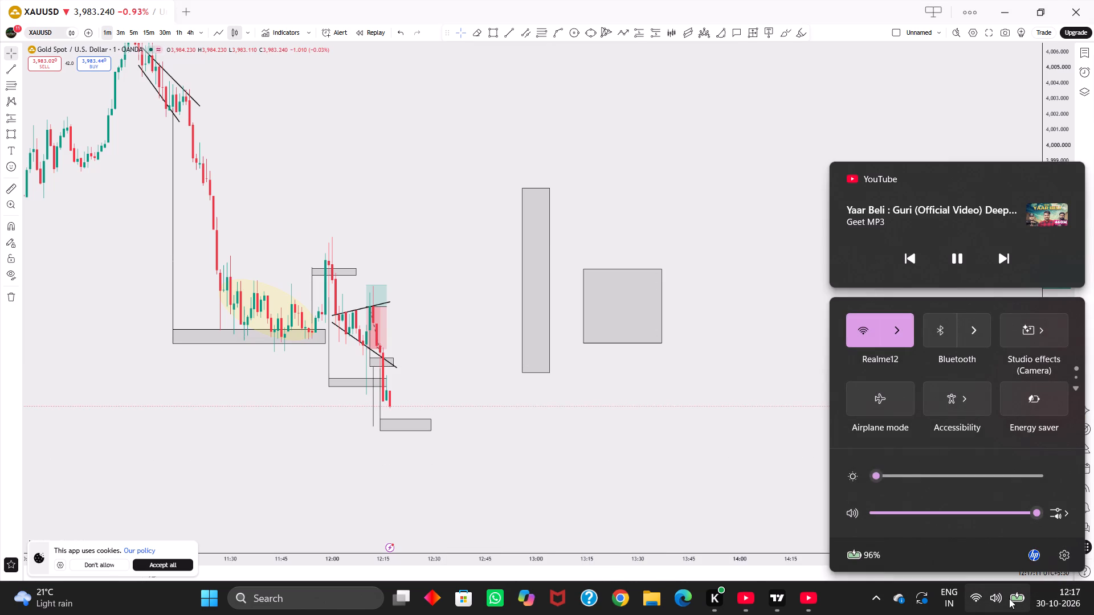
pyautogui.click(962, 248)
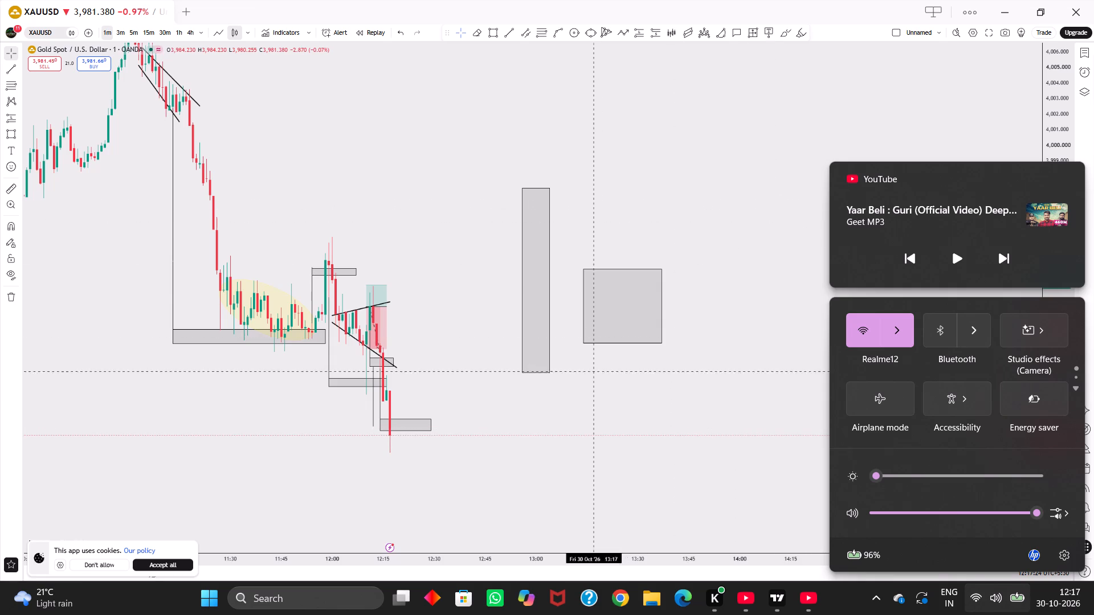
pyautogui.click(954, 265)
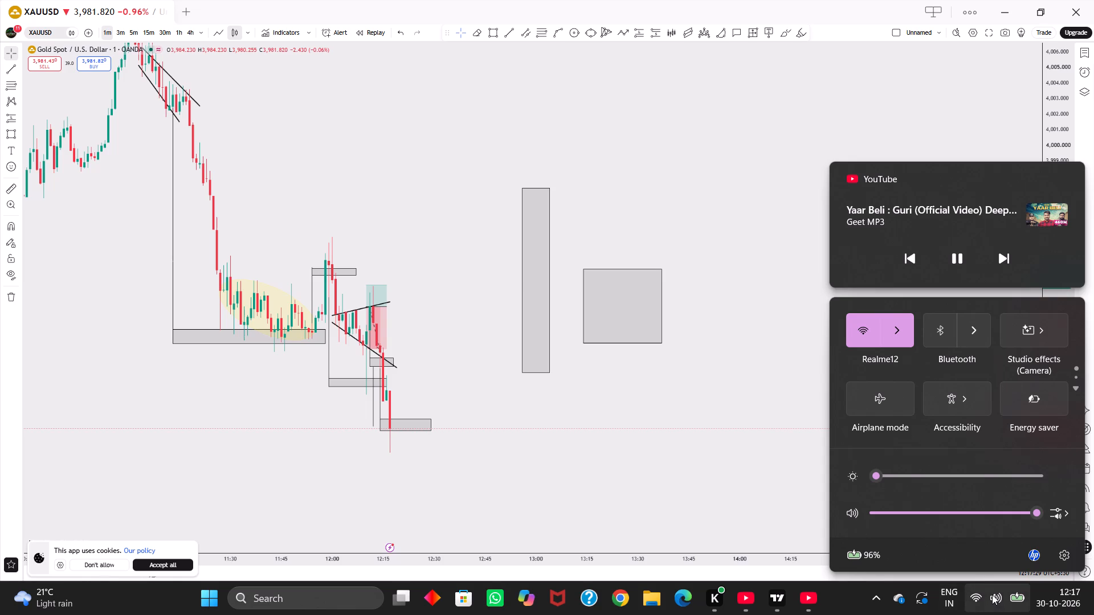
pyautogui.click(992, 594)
# Switch from the chart to the YouTube window playing the "Song" playlist.
pyautogui.moveTo(451, 400); pyautogui.dragTo(522, 379)
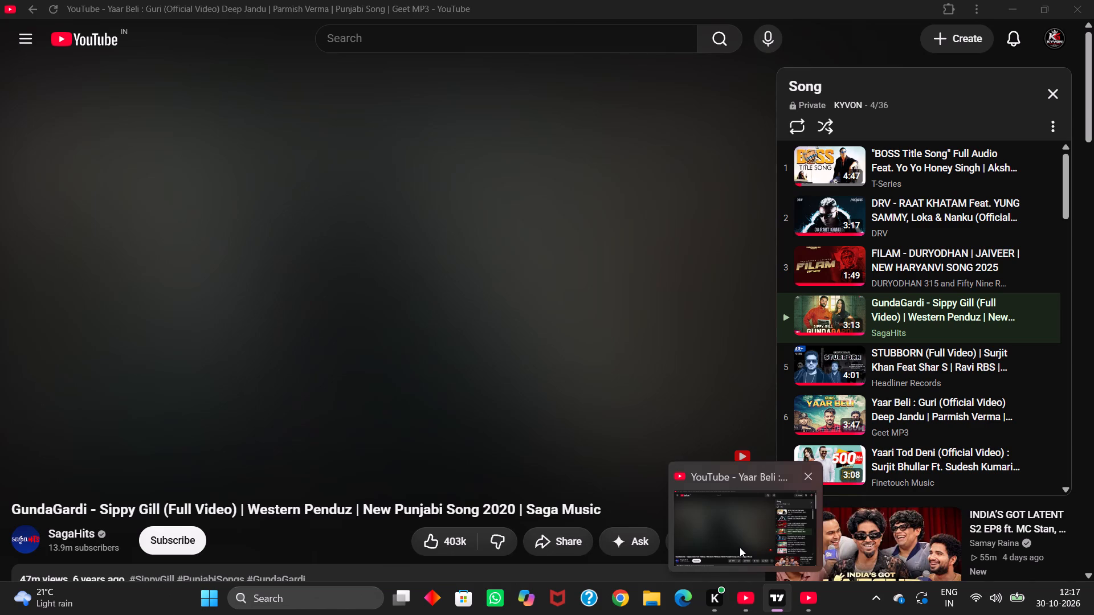
pyautogui.click(740, 547)
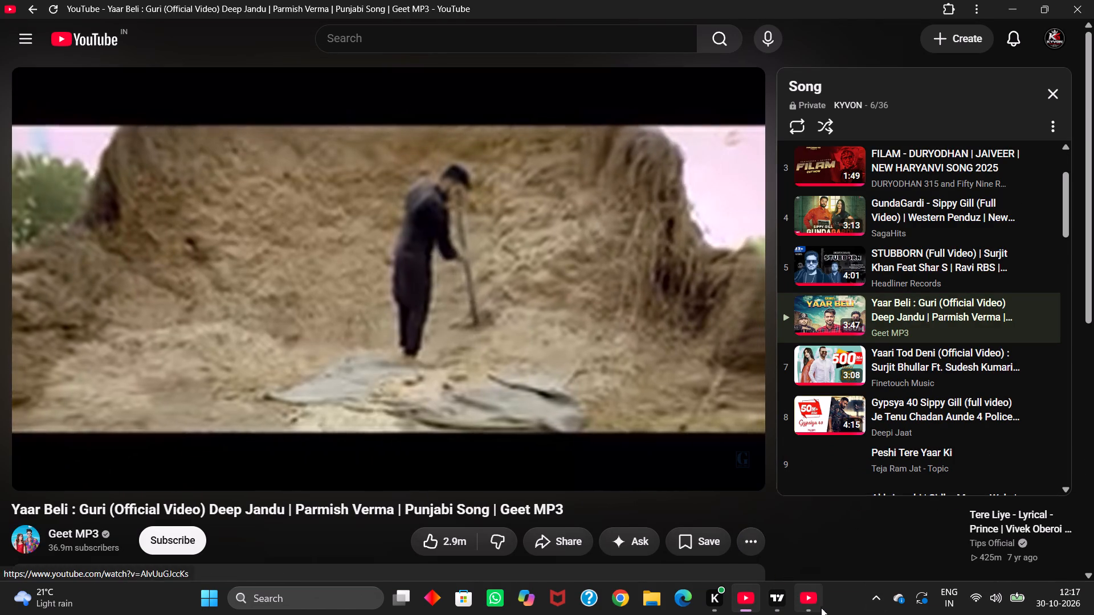
# Close both YouTube windows and return to the XAUUSD chart.
pyautogui.click(814, 532)
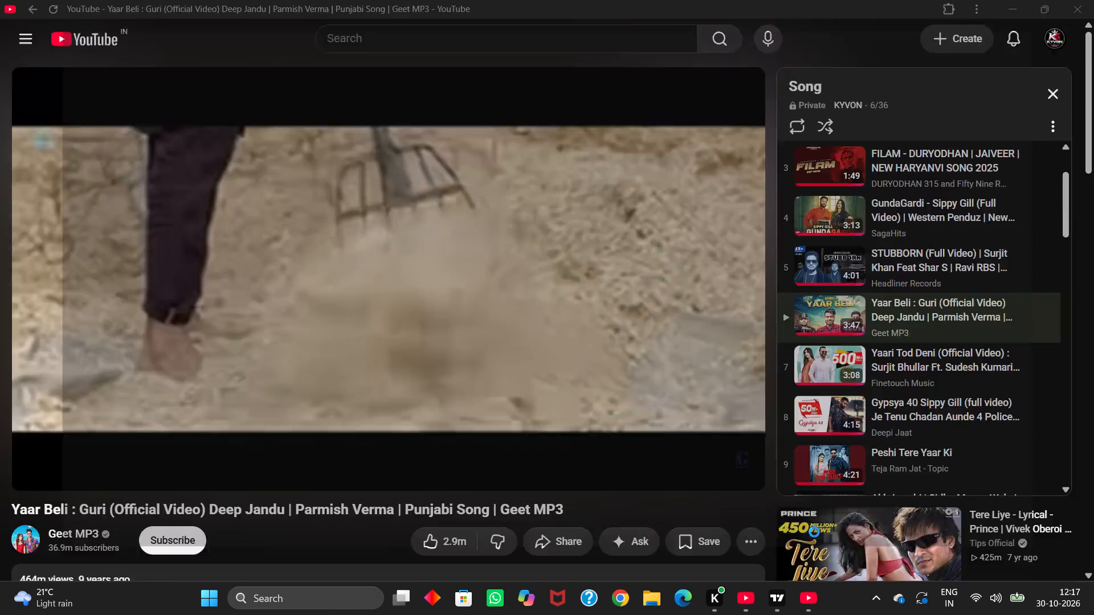
pyautogui.doubleClick(1093, 0)
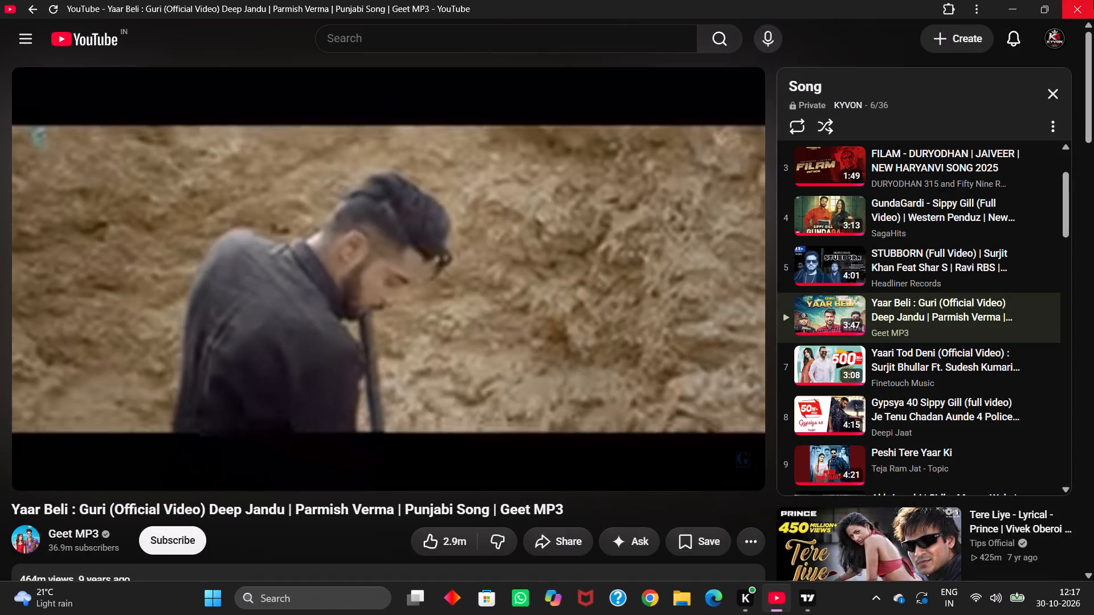
# Examine the latest candles against the drawn target zones and the vertical projections around 12:00 to 12:30.
pyautogui.moveTo(519, 372); pyautogui.dragTo(577, 387)
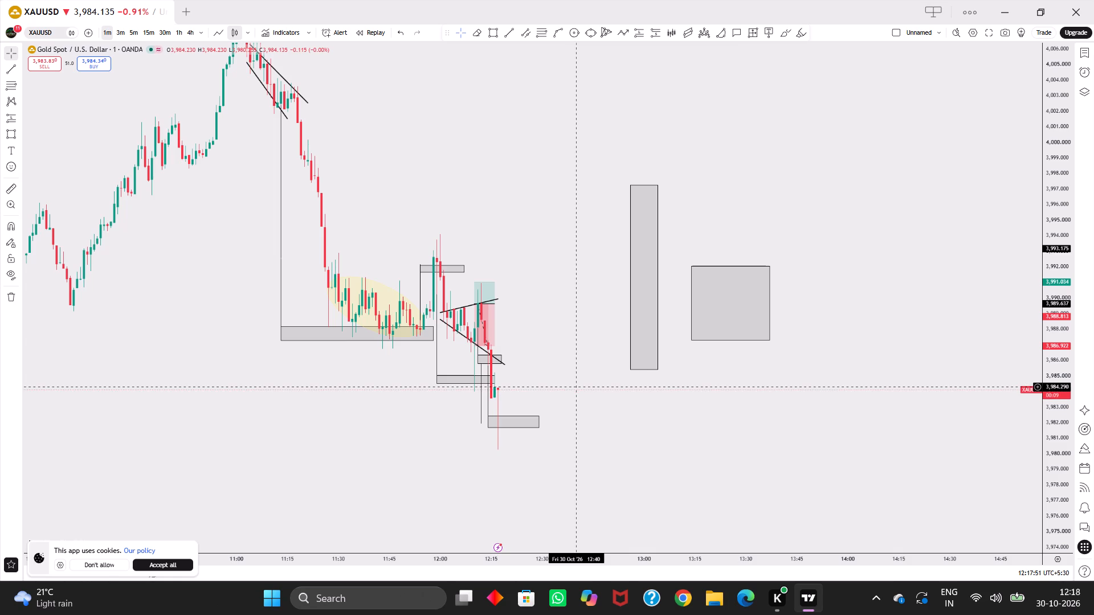
pyautogui.moveTo(616, 413); pyautogui.dragTo(594, 389)
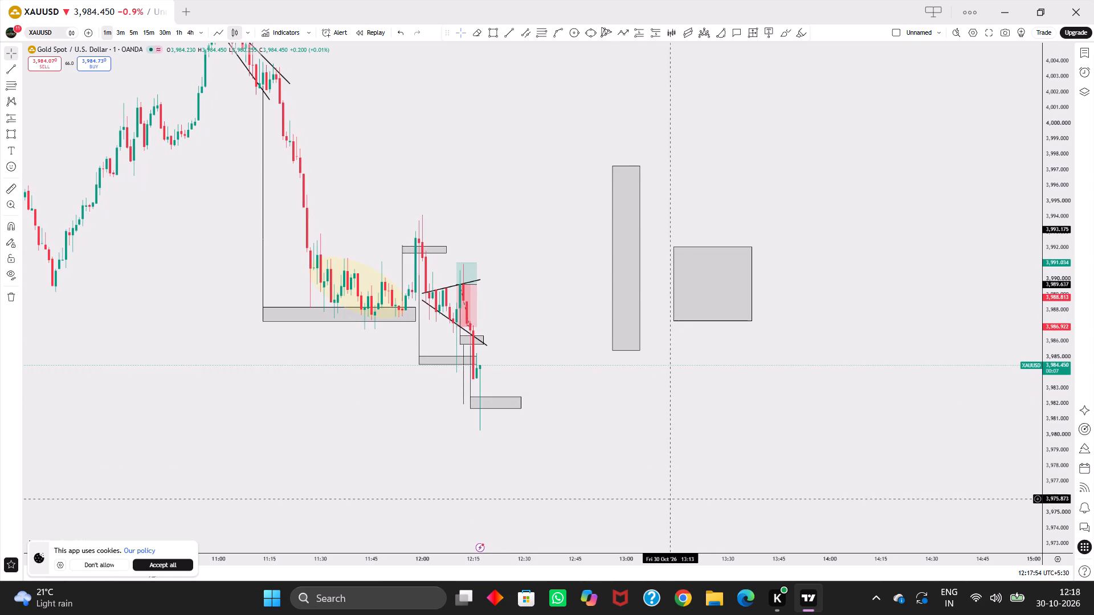
pyautogui.moveTo(649, 518); pyautogui.dragTo(667, 527)
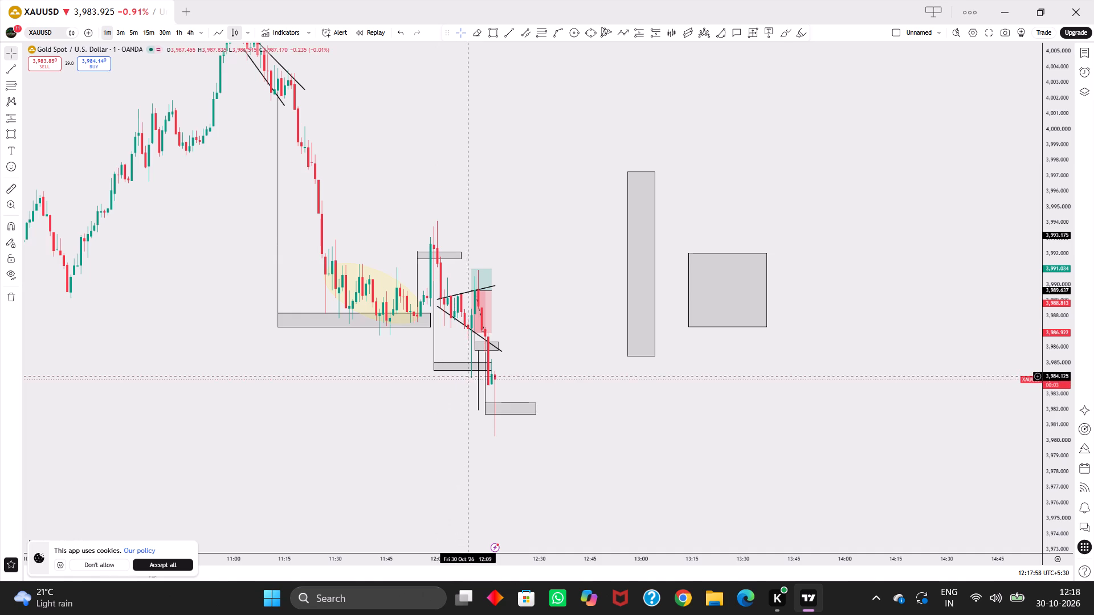
pyautogui.moveTo(510, 340); pyautogui.dragTo(511, 354)
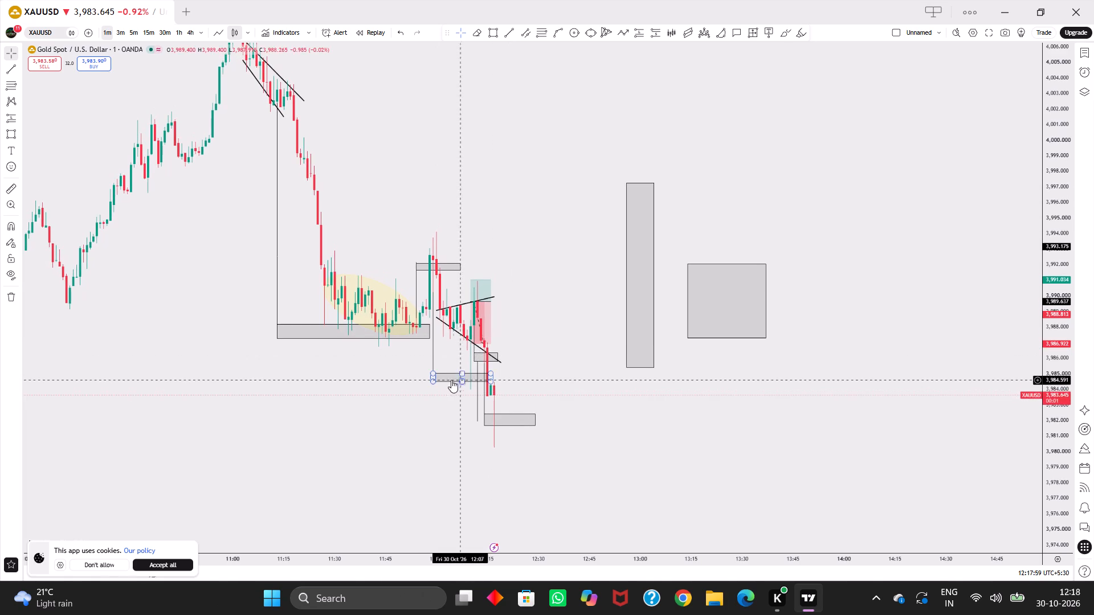
pyautogui.moveTo(554, 354); pyautogui.dragTo(563, 377)
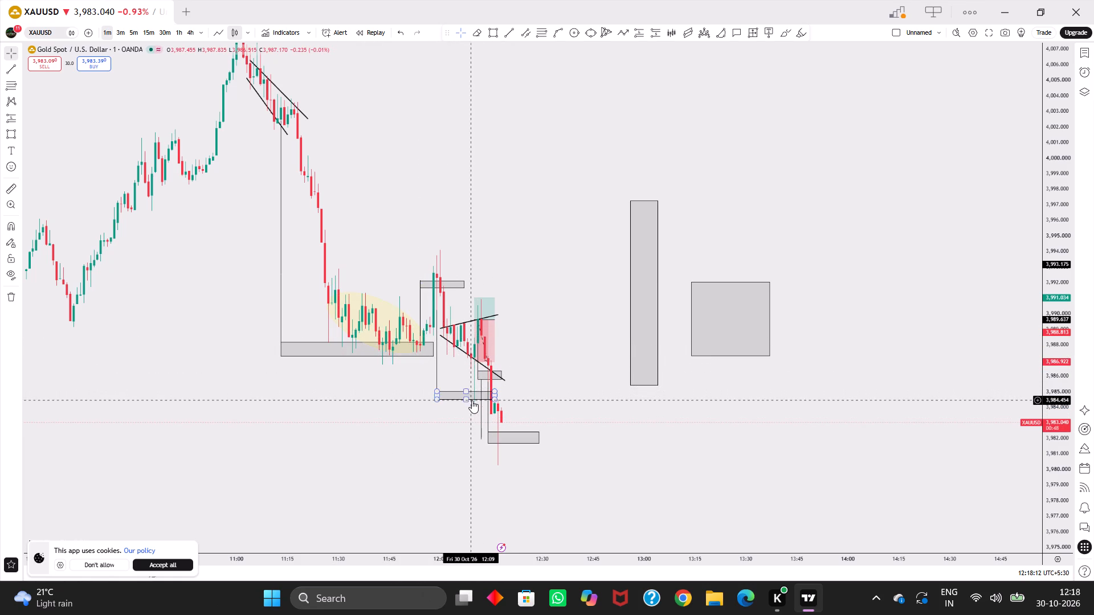
pyautogui.moveTo(517, 393); pyautogui.dragTo(502, 408)
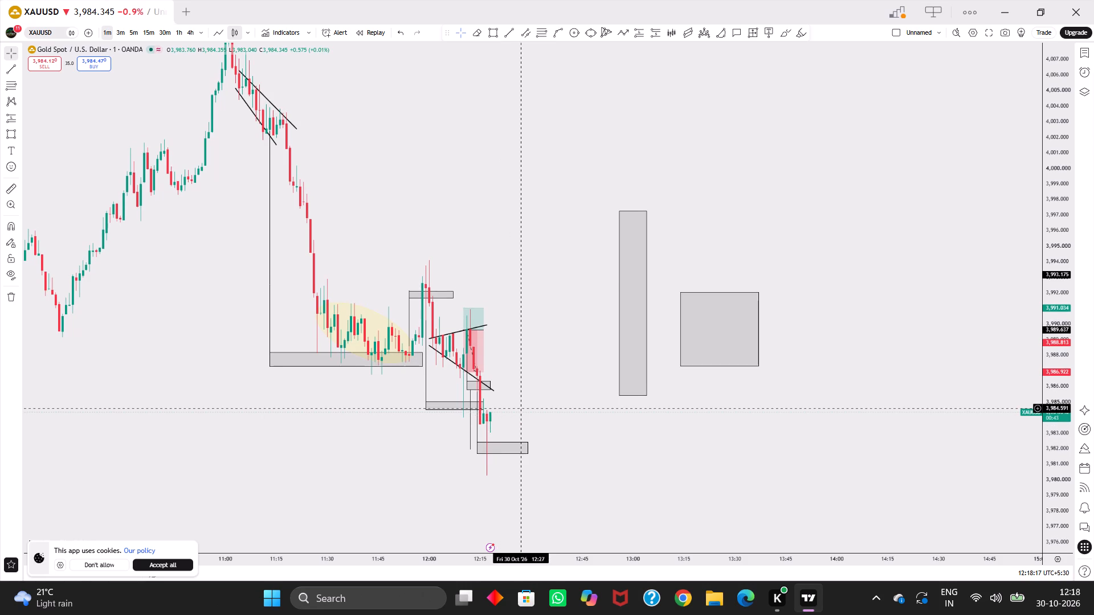
pyautogui.moveTo(520, 408); pyautogui.dragTo(520, 413)
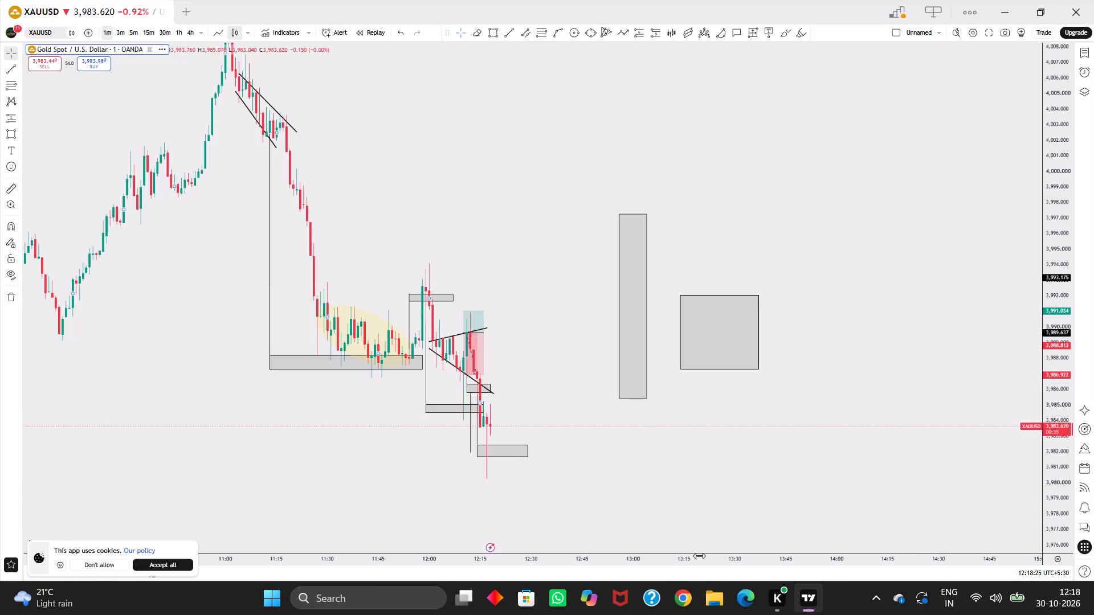
pyautogui.click(682, 441)
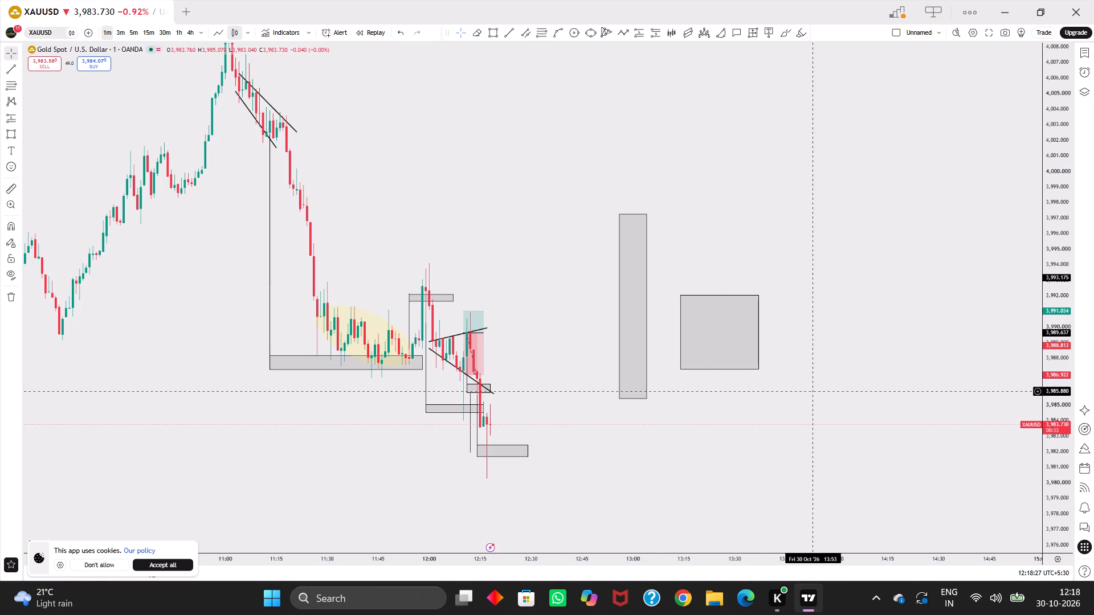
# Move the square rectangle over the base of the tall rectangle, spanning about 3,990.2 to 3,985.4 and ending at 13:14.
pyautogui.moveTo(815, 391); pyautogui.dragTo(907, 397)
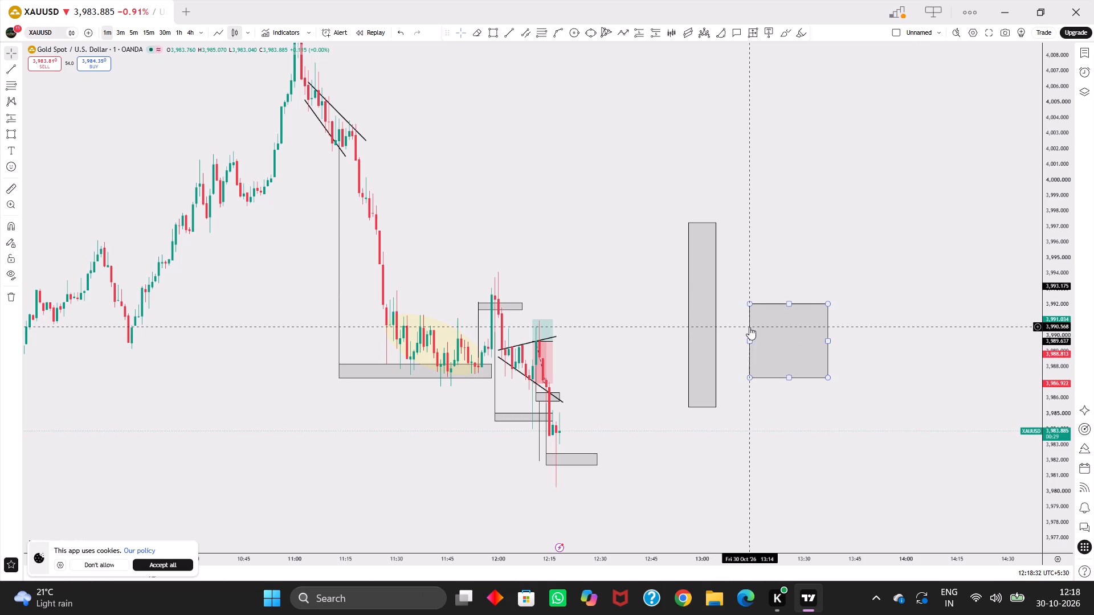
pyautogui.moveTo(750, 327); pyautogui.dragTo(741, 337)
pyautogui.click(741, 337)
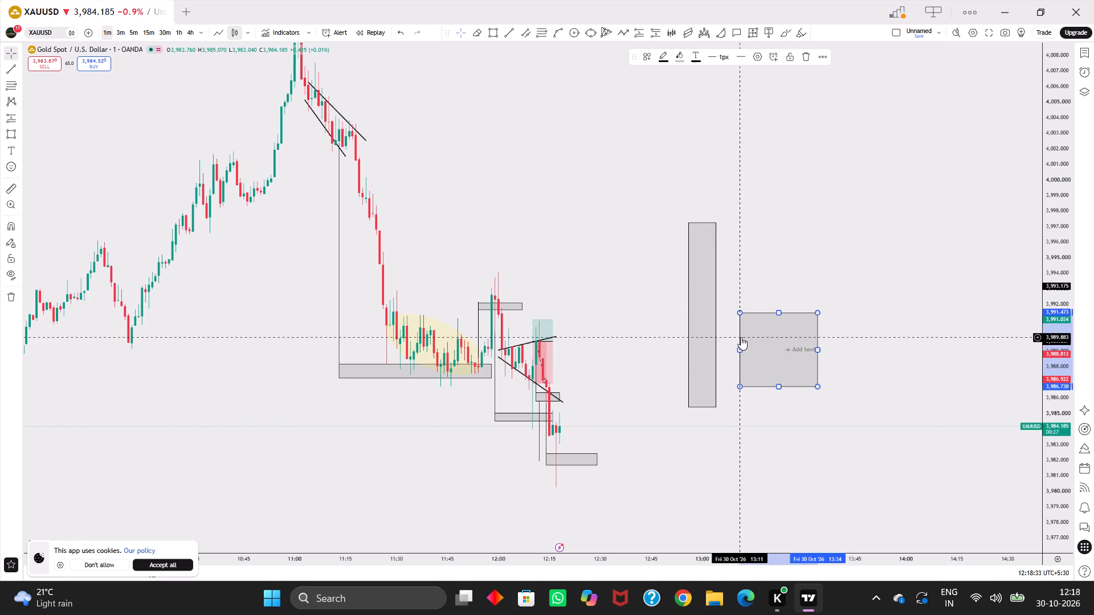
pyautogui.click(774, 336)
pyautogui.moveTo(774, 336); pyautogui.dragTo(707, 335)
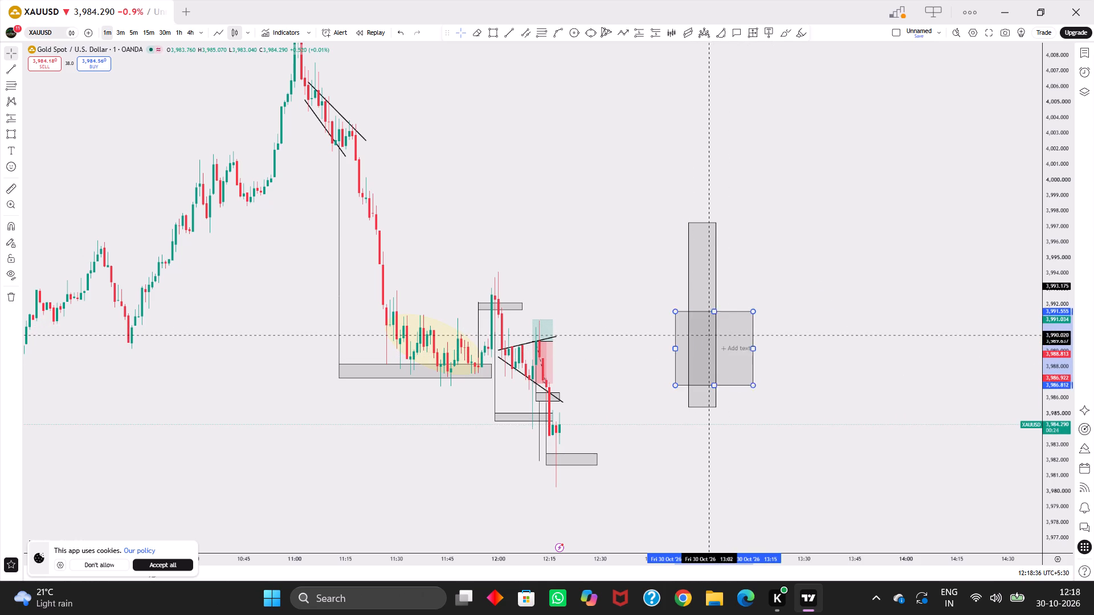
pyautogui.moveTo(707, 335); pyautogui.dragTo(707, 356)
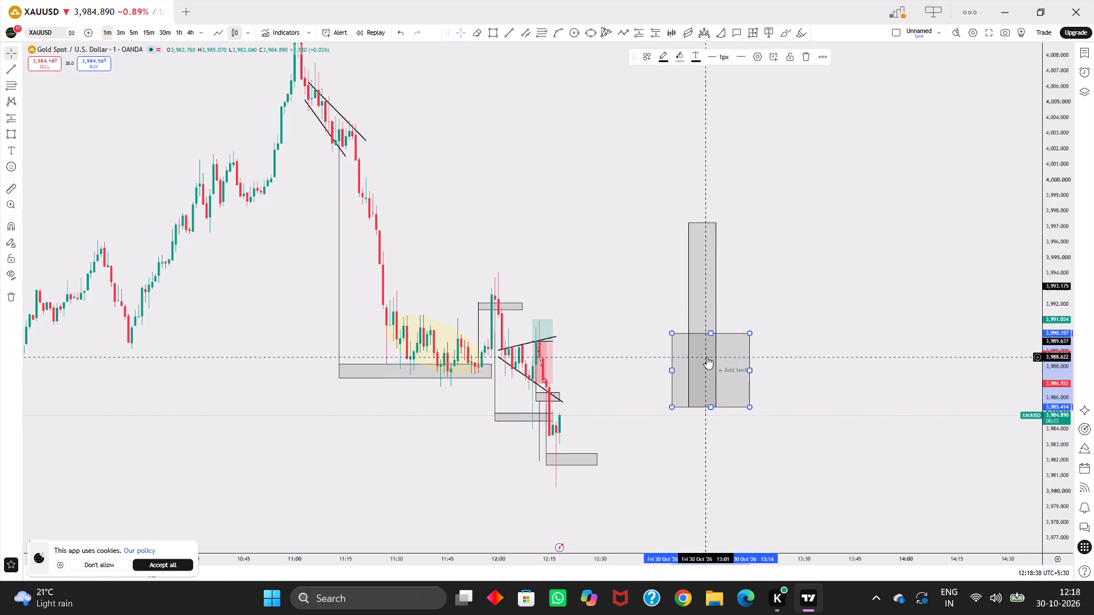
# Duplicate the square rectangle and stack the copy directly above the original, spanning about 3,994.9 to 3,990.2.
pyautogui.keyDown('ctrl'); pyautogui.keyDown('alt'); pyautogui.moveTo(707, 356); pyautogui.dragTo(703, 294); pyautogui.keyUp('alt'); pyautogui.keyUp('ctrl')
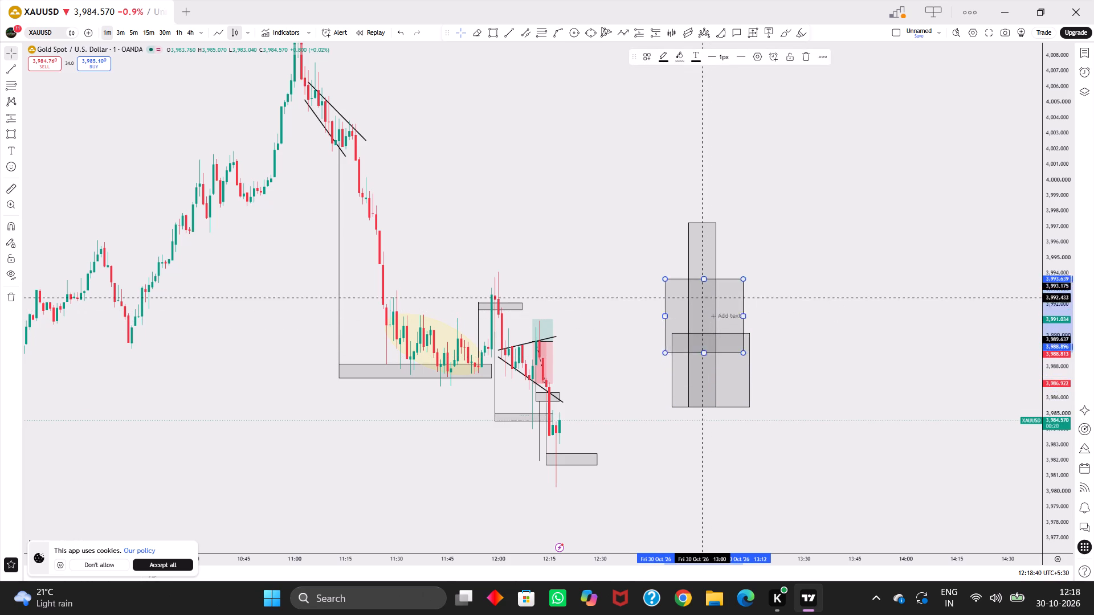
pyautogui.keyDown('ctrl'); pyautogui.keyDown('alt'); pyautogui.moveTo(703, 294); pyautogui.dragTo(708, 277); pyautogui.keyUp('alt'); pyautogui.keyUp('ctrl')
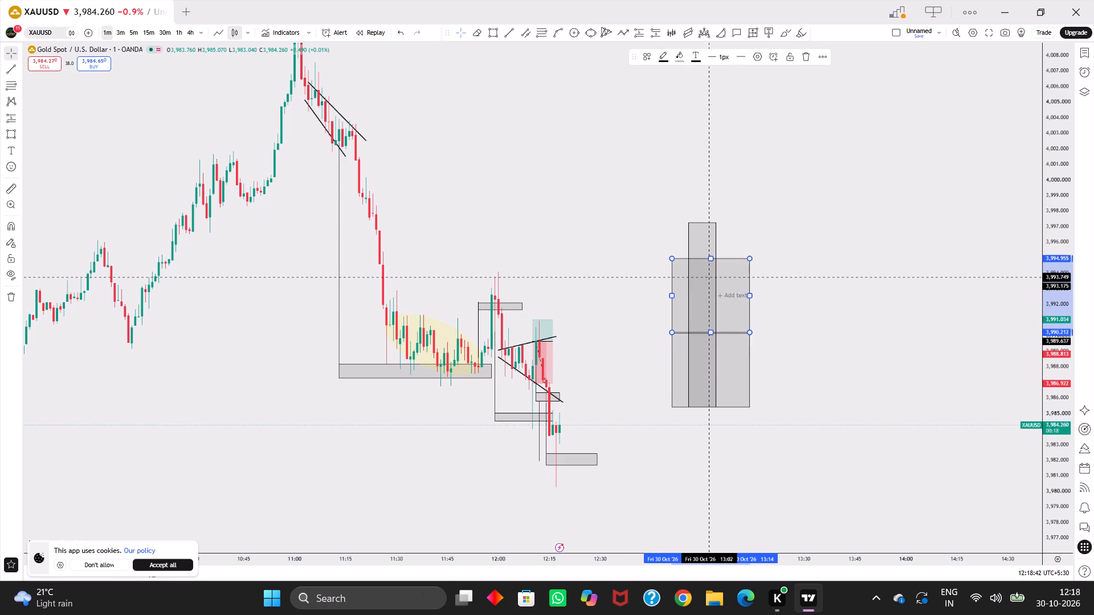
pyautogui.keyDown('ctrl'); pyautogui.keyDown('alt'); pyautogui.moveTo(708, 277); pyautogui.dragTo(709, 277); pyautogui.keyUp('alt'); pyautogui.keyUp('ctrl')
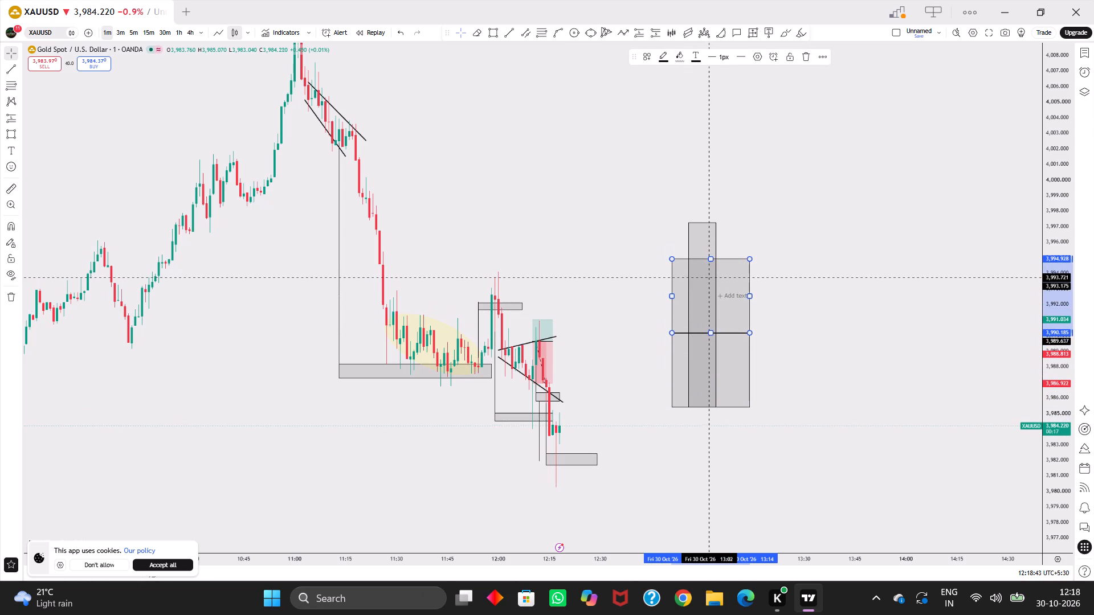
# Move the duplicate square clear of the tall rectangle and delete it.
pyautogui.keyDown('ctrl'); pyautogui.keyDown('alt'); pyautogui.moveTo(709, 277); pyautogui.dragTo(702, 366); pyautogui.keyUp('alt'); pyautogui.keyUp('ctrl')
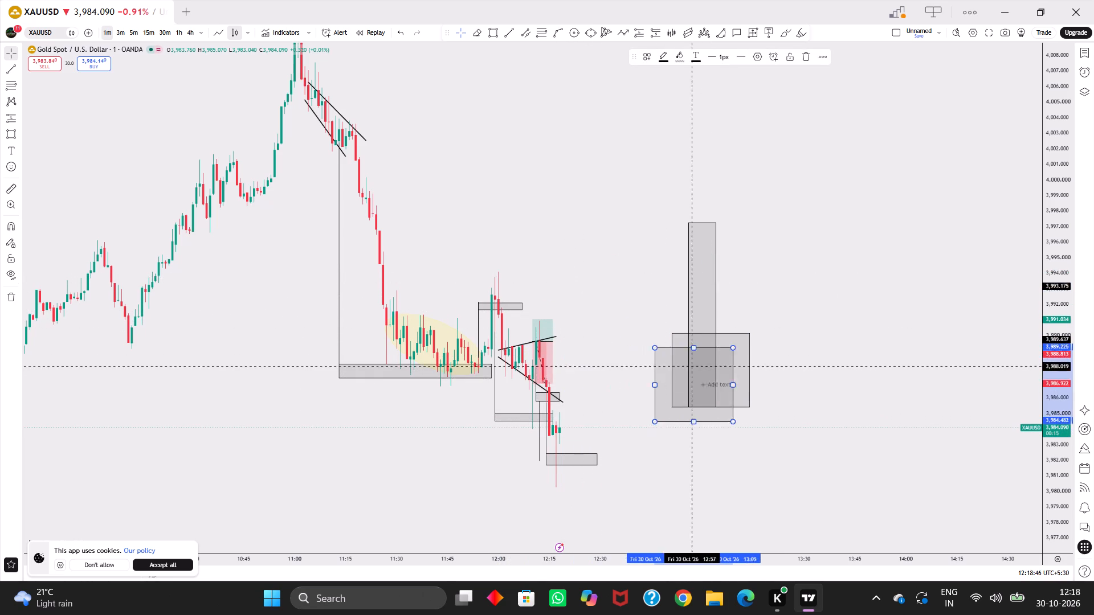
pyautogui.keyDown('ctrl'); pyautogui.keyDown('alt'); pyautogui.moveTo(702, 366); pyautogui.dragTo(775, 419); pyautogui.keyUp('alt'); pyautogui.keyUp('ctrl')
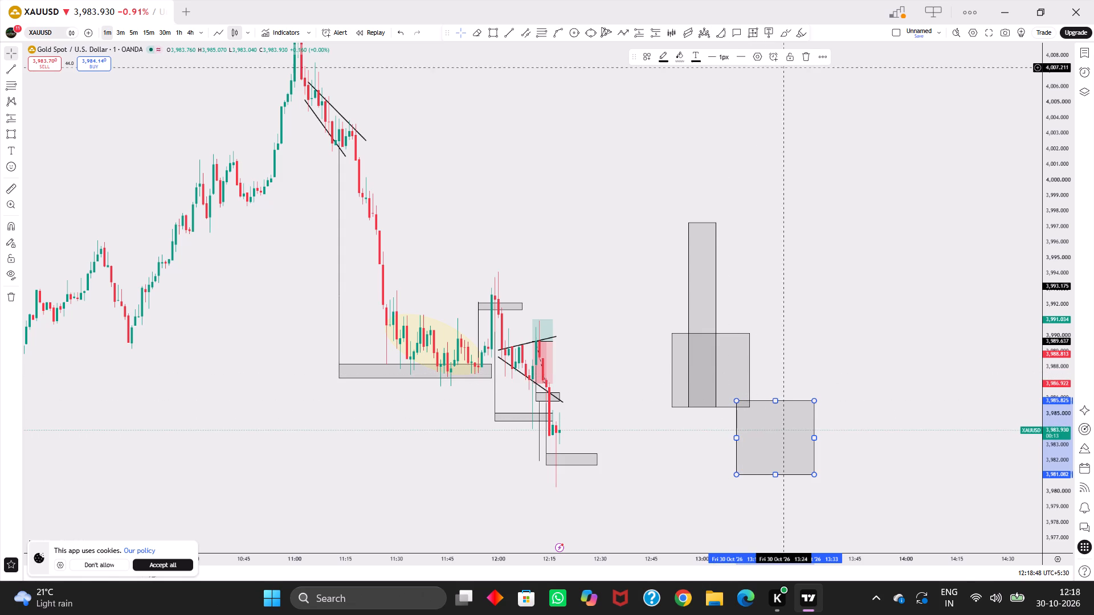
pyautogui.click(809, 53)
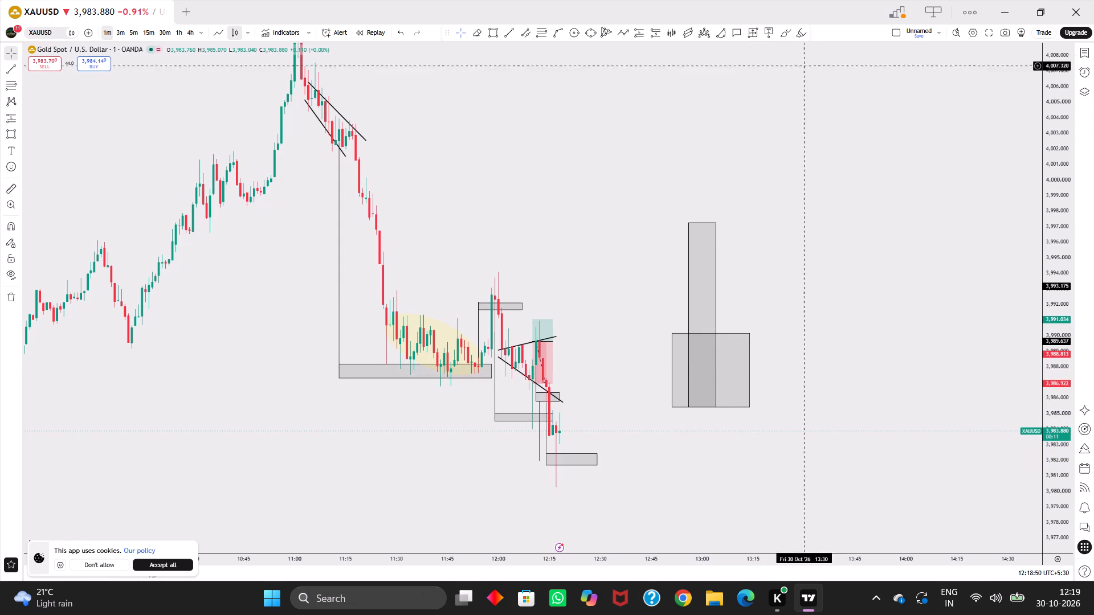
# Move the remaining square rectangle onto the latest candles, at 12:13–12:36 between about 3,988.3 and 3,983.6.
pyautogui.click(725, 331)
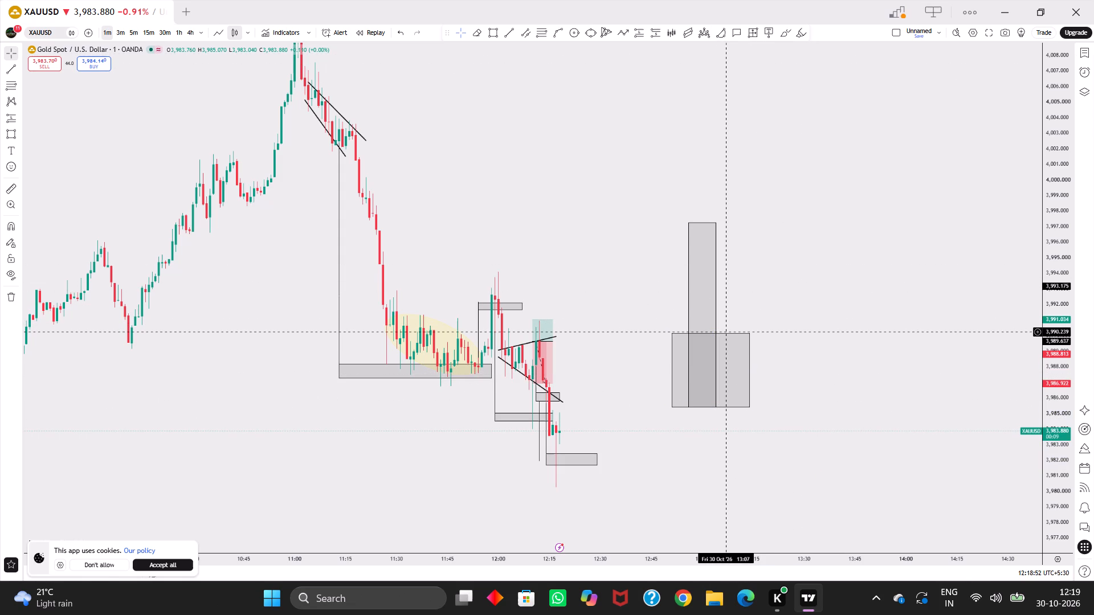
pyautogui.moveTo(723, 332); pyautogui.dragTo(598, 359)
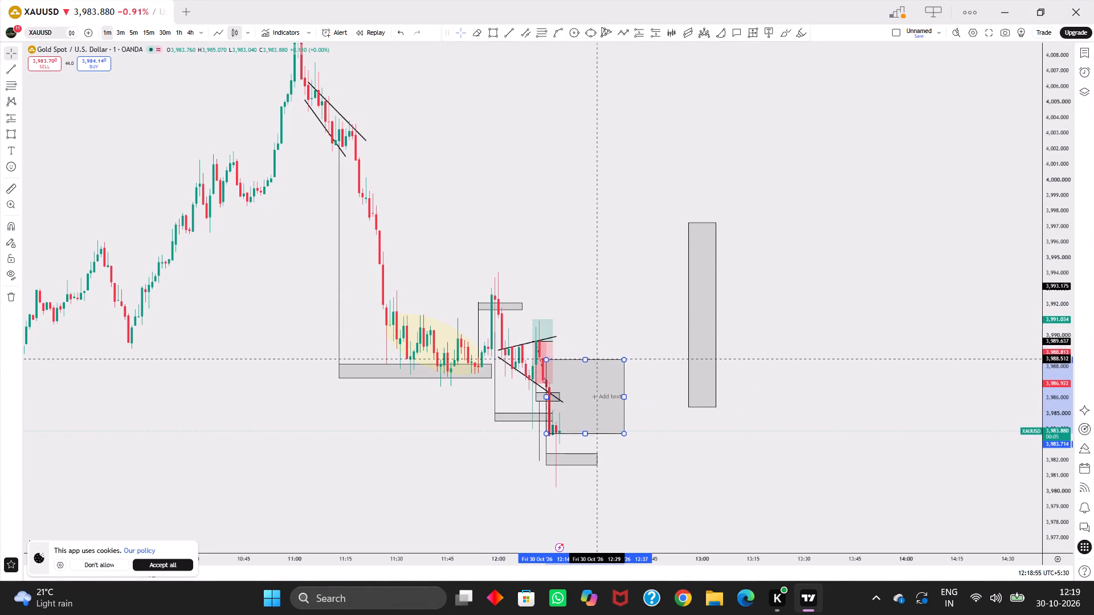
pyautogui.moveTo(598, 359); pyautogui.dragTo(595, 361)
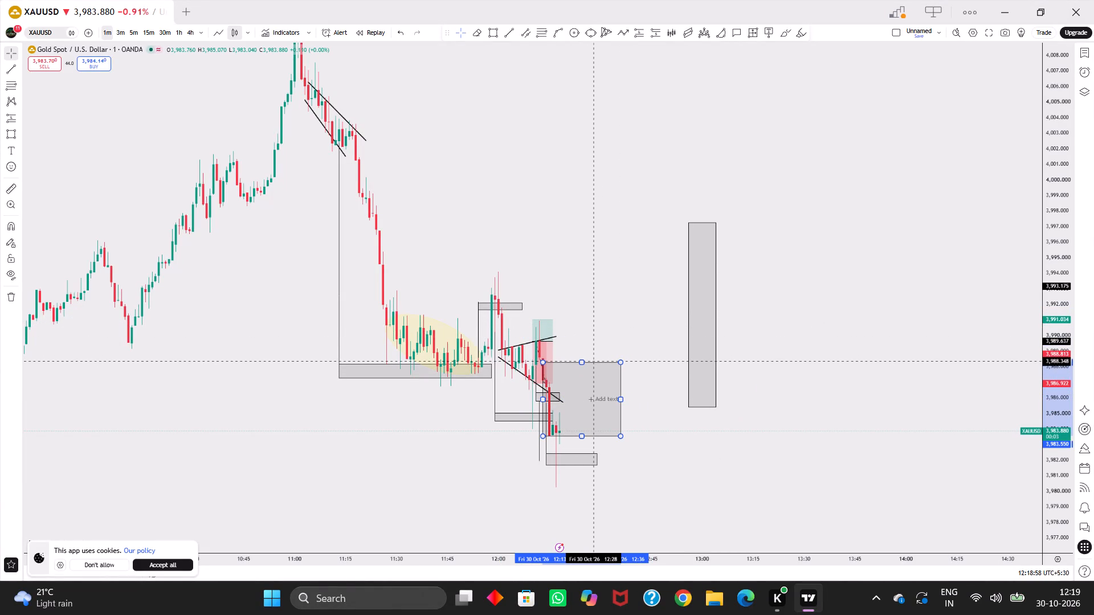
# Move the square rectangle back to the empty area beside the tall rectangle, at 13:08–13:31 between about 3,990.8 and 3,986.1.
pyautogui.moveTo(595, 361); pyautogui.dragTo(782, 321)
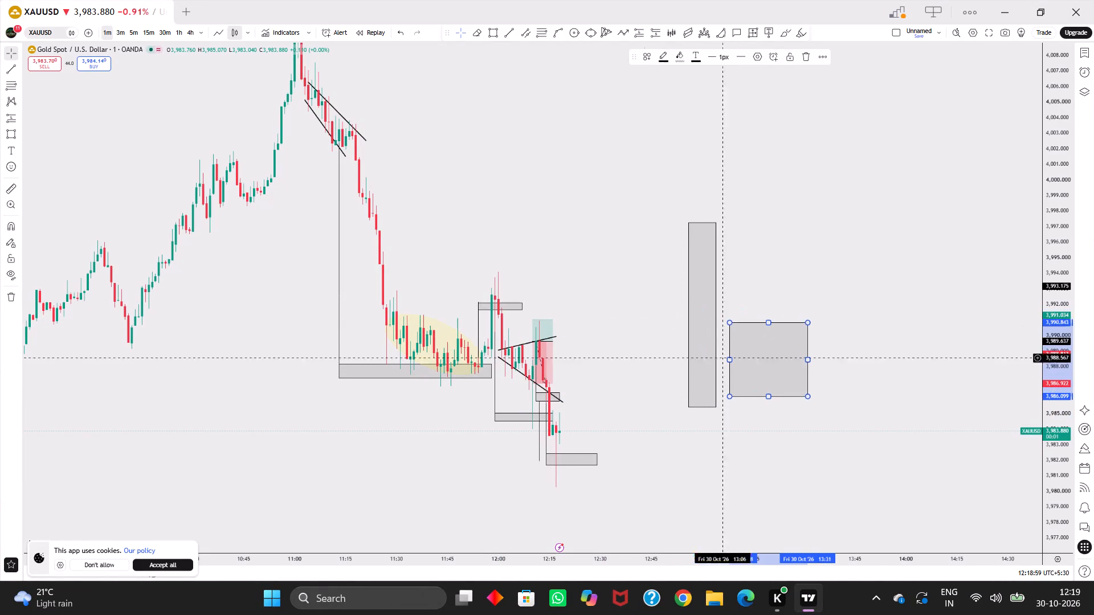
pyautogui.doubleClick(636, 388)
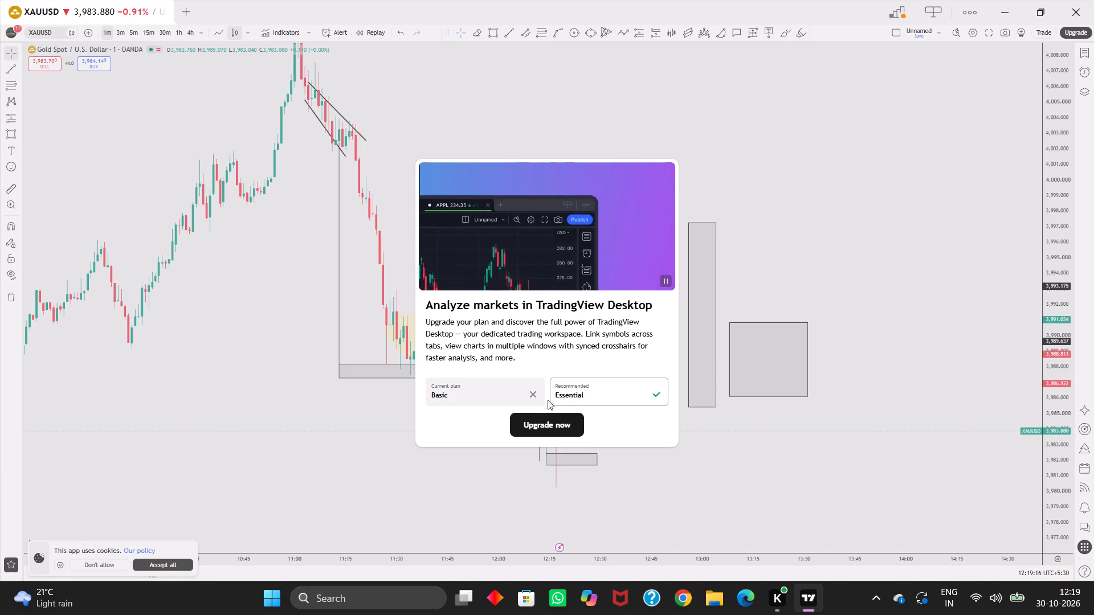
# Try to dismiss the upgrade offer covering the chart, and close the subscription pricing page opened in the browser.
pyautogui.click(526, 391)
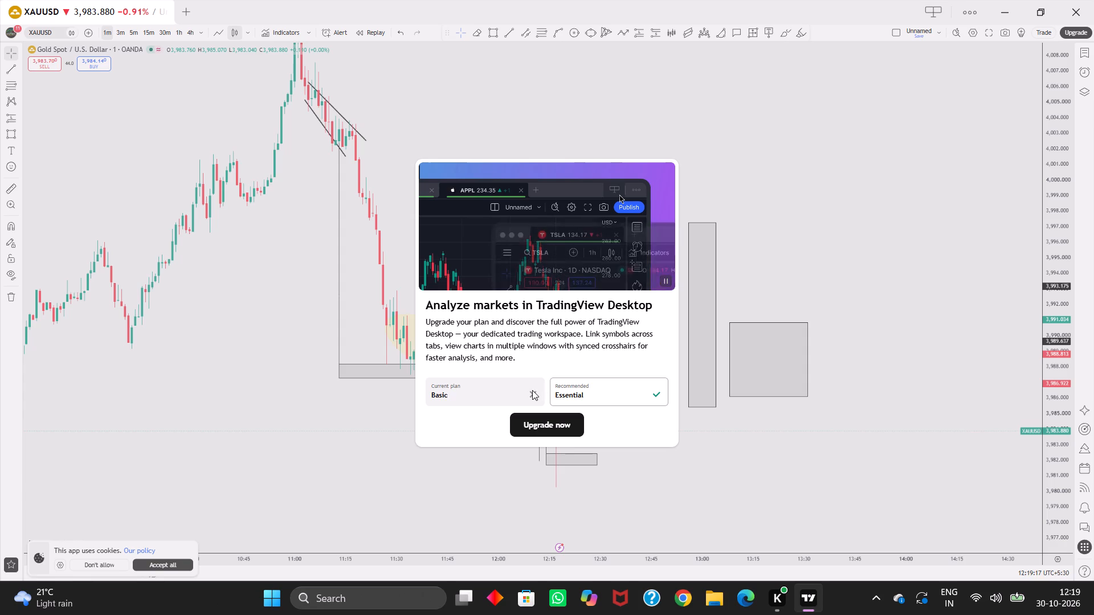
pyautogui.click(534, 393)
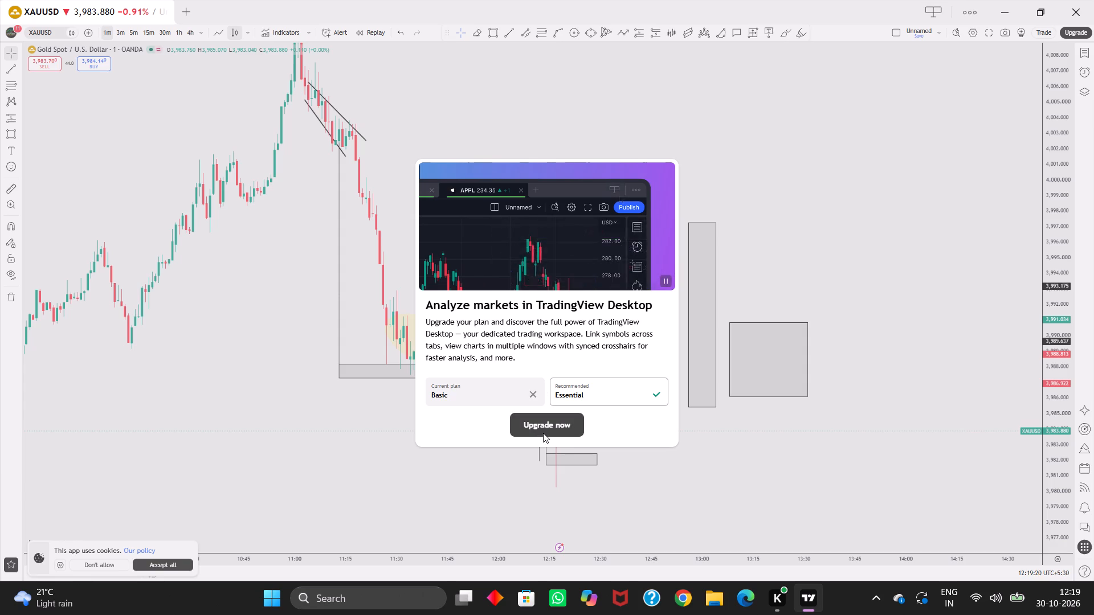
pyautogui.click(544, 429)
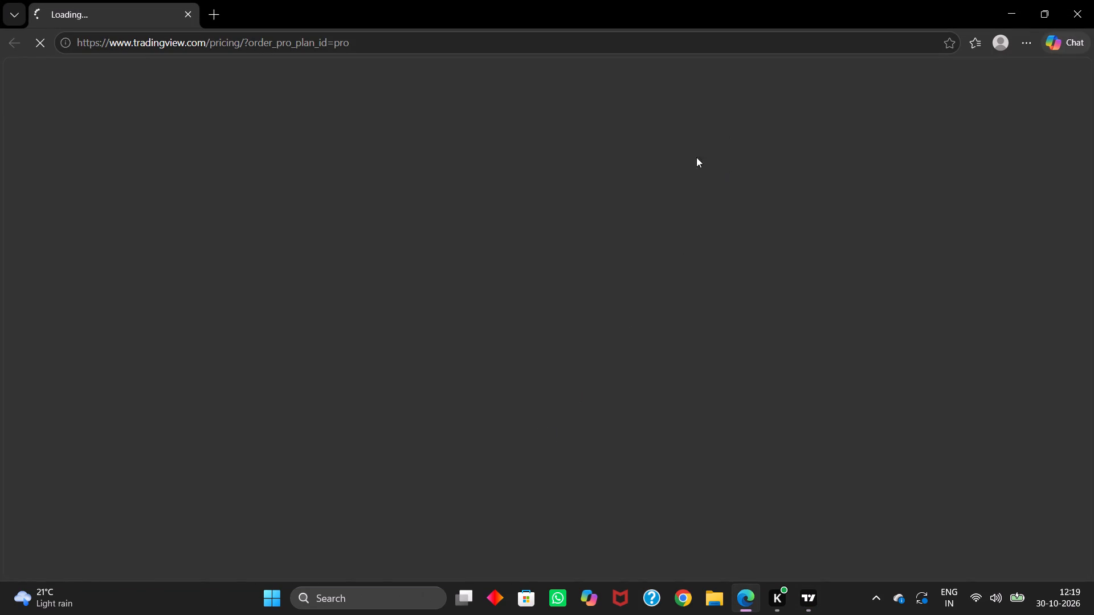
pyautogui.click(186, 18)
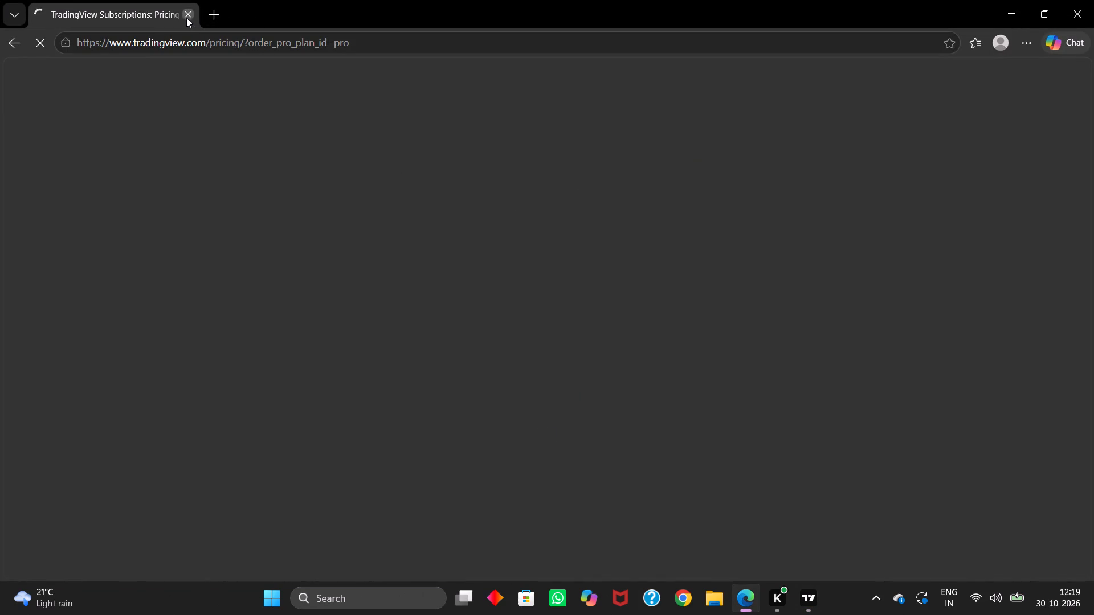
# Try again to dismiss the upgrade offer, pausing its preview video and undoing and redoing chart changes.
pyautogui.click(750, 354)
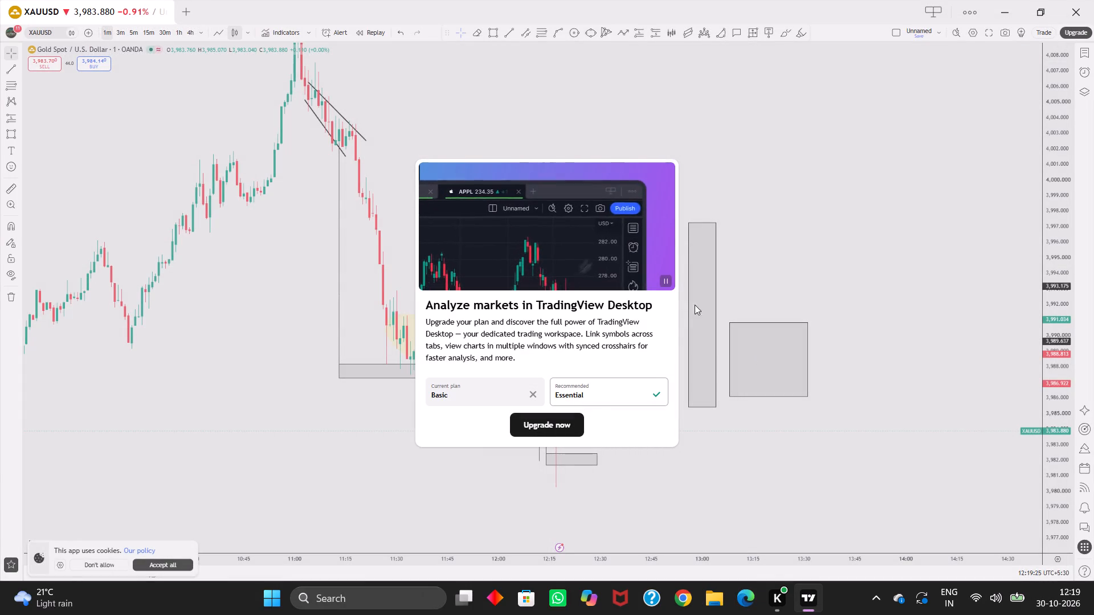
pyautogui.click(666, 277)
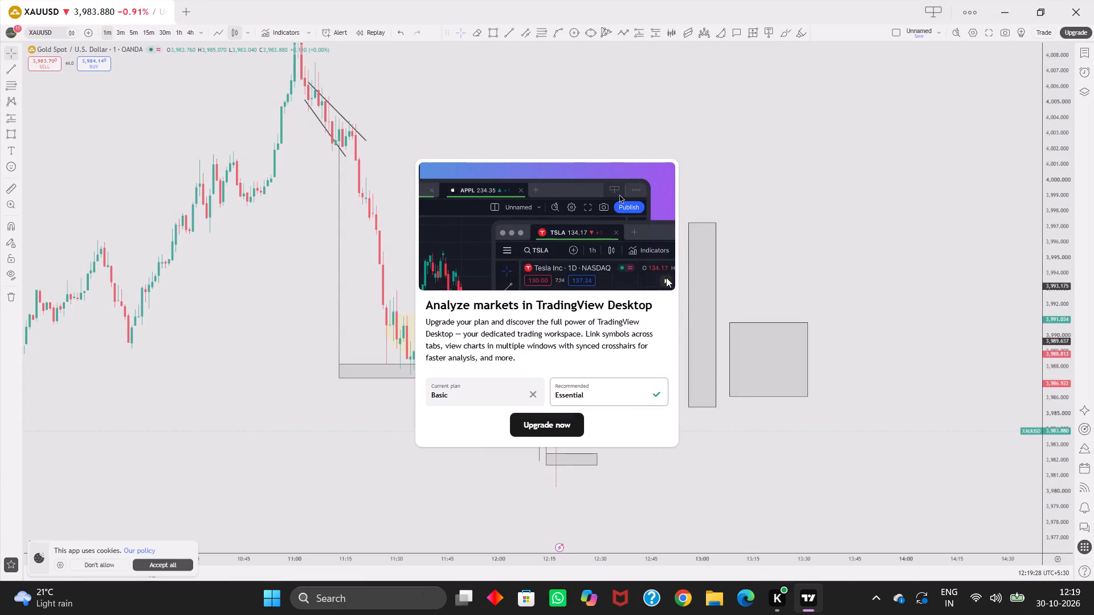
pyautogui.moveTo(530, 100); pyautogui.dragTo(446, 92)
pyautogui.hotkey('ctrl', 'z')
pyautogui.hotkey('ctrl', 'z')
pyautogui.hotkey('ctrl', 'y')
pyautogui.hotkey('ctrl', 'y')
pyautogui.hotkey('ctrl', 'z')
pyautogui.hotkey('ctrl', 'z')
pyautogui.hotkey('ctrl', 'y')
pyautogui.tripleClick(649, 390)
# Open a new tab and close the XAUUSD chart tab blocked by the upgrade offer.
pyautogui.click(186, 10)
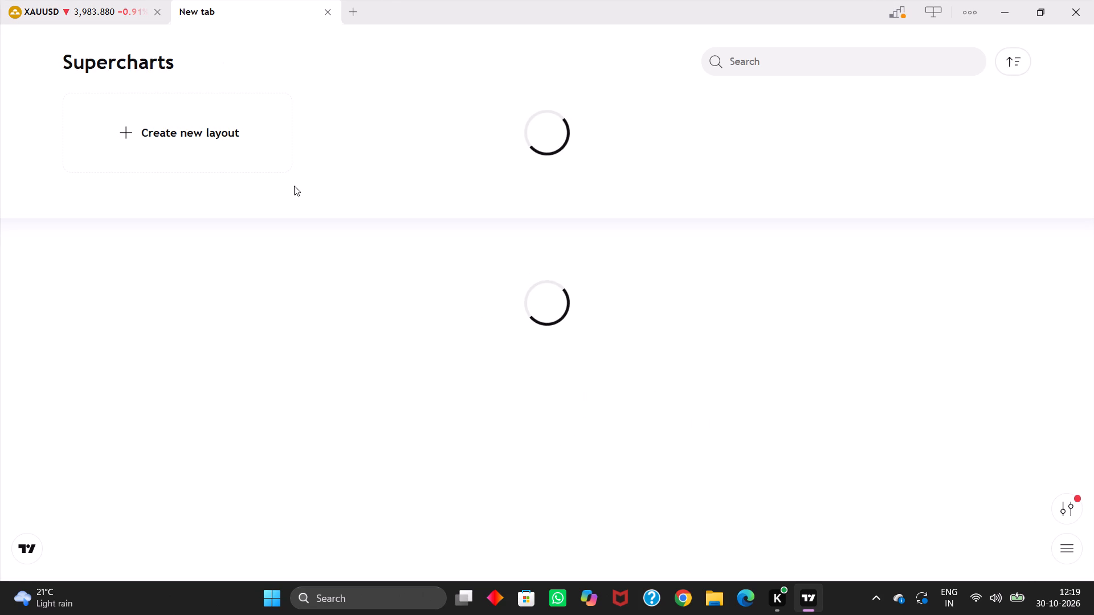
pyautogui.click(133, 7)
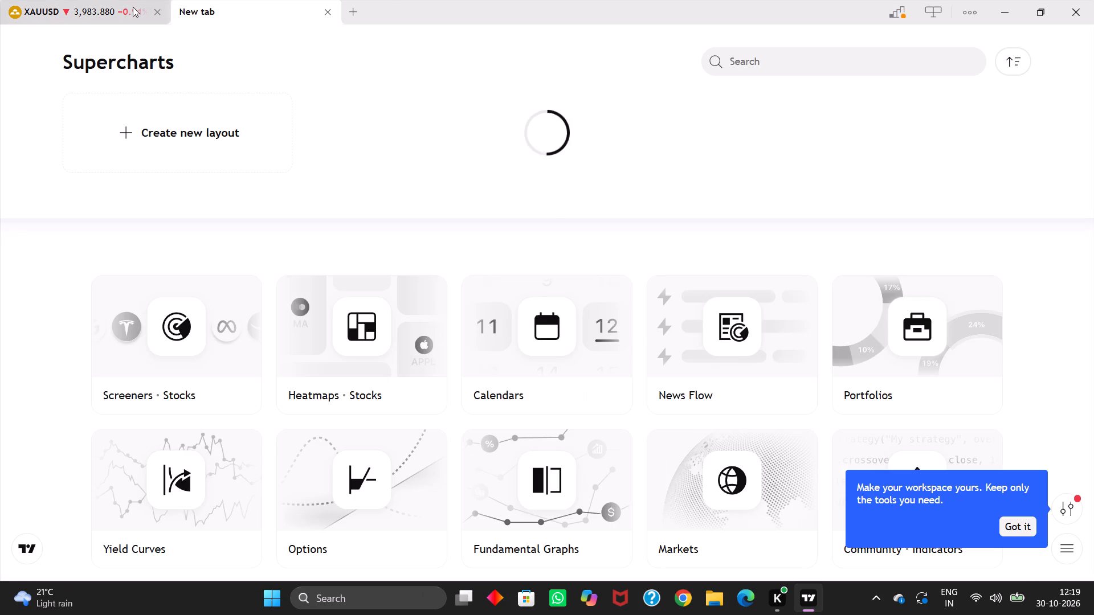
pyautogui.click(159, 13)
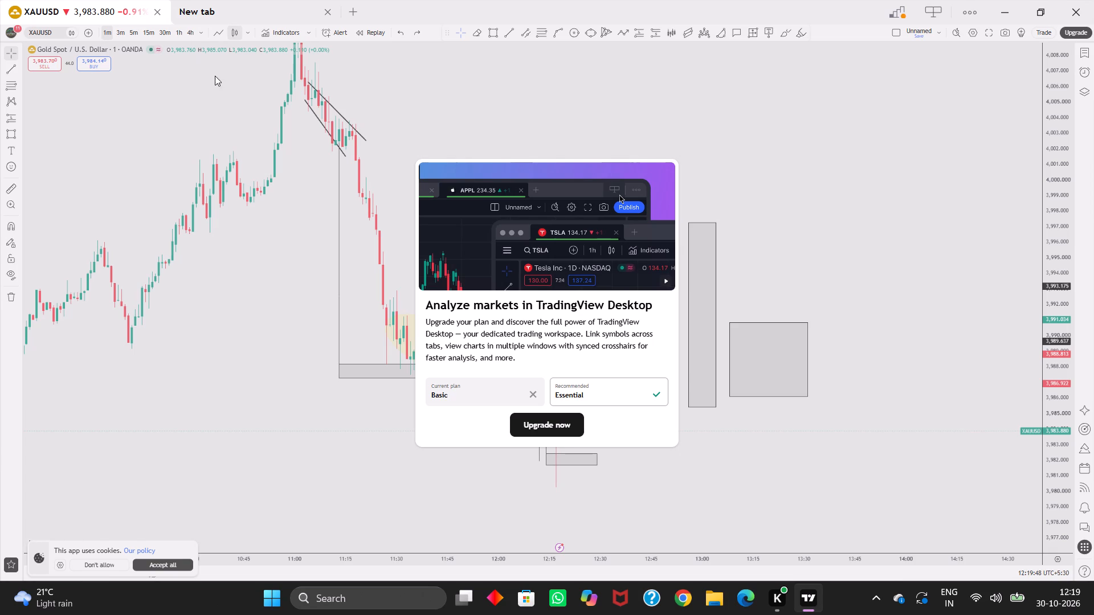
pyautogui.click(206, 5)
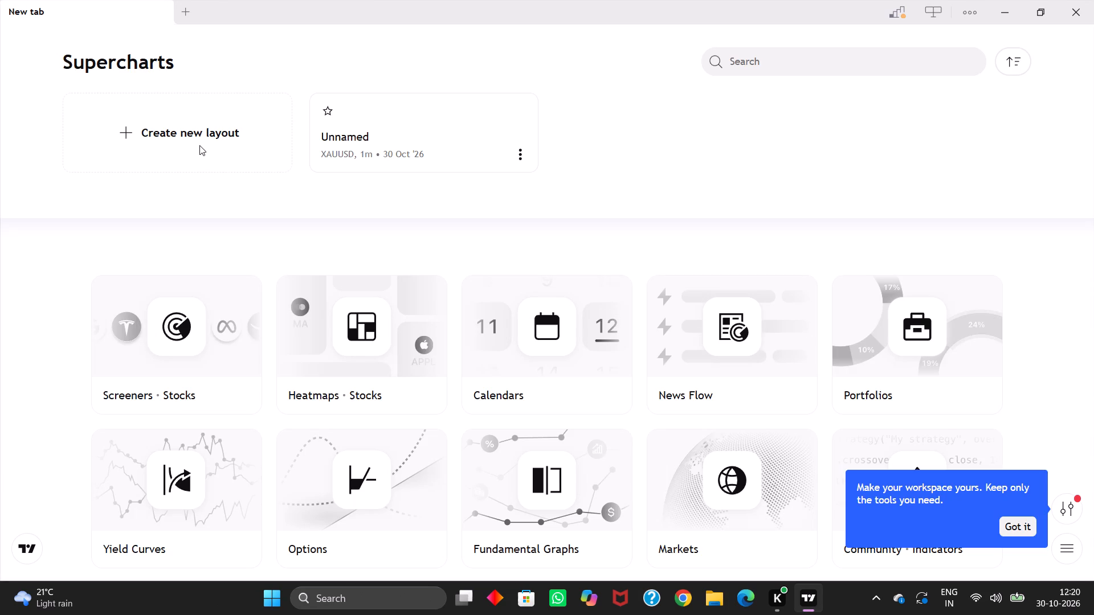
# Reopen the saved "Unnamed" XAUUSD one-minute layout in the new tab.
pyautogui.click(781, 53)
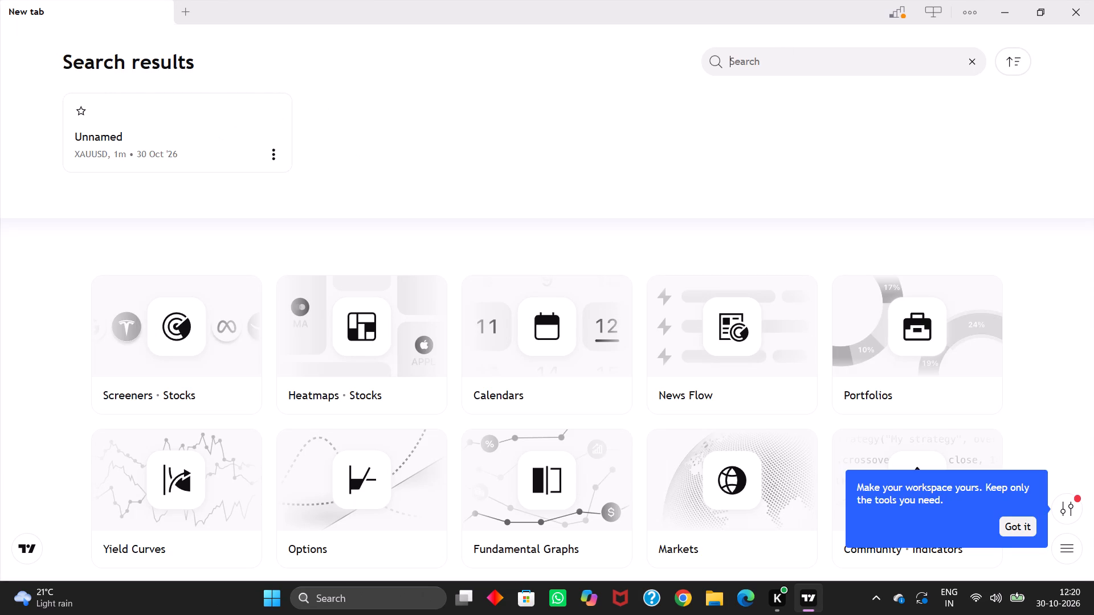
pyautogui.click(781, 53)
pyautogui.click(228, 127)
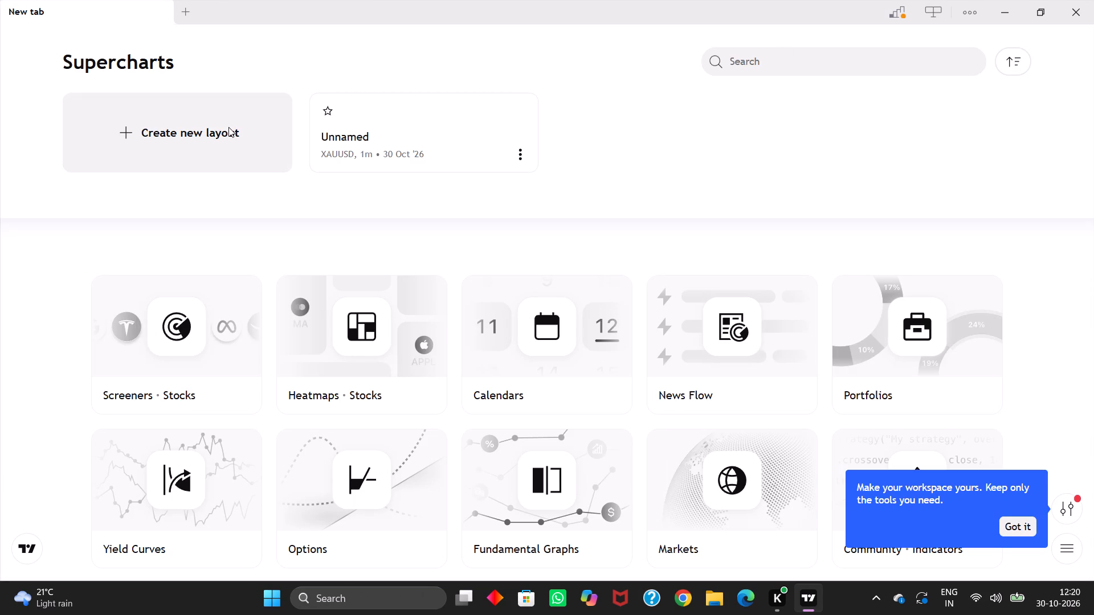
pyautogui.click(352, 145)
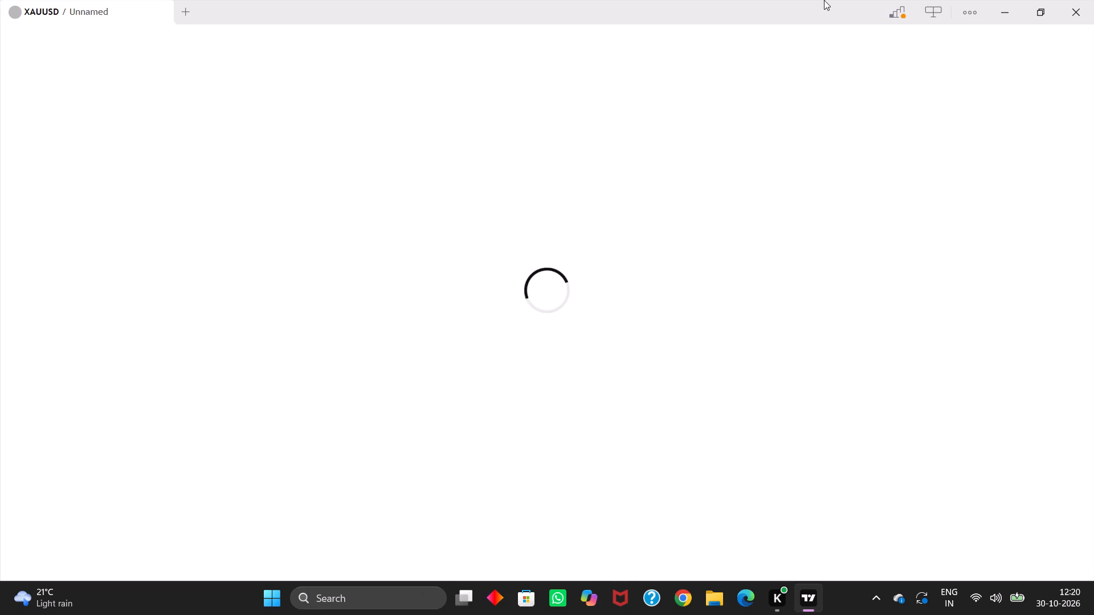
# Close the charting application window while the layout is loading.
pyautogui.click(1093, 0)
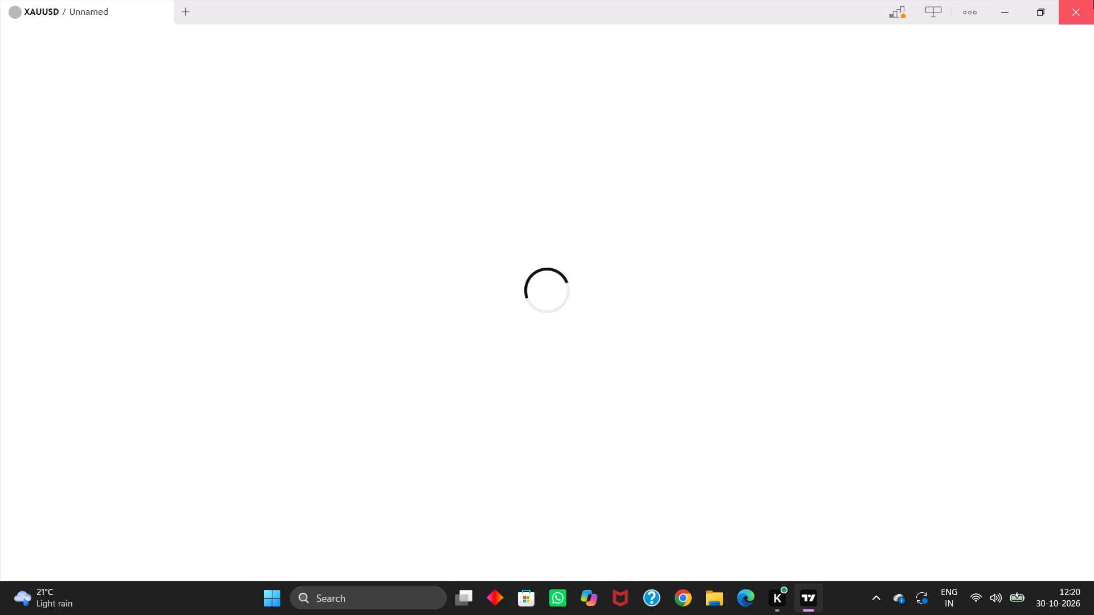
pyautogui.click(1093, 0)
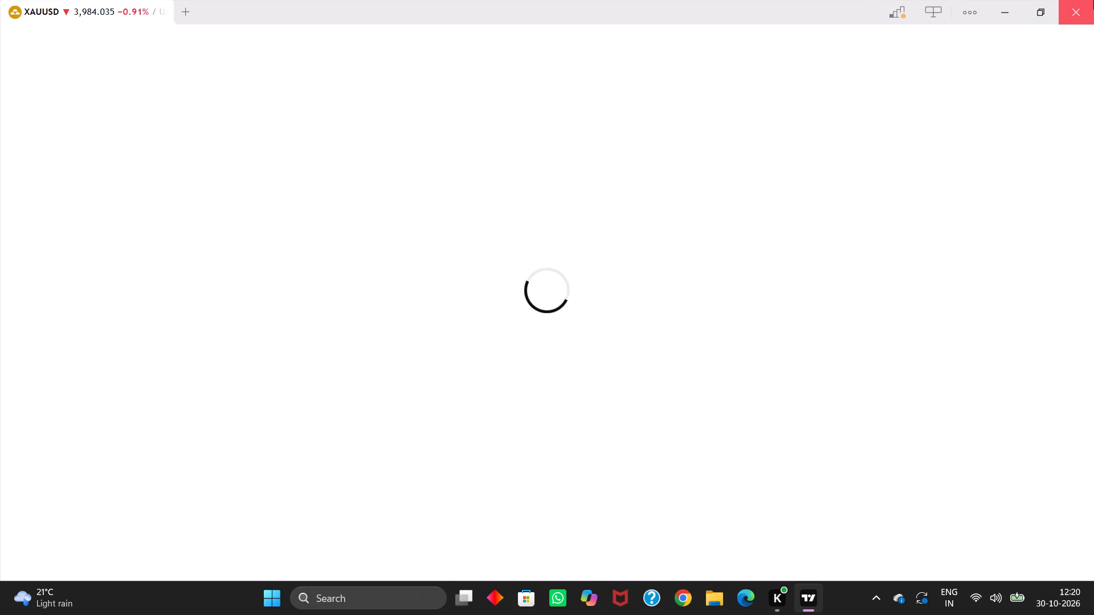